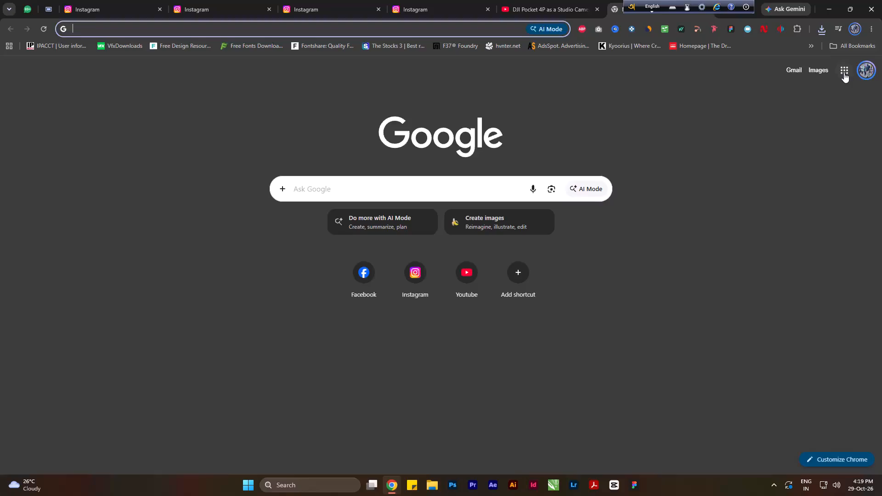
Switch to the green-avatar Pulse Diagnostics Google account and open its Drive.
{"action": "left_click", "coordinate": [844, 73]}
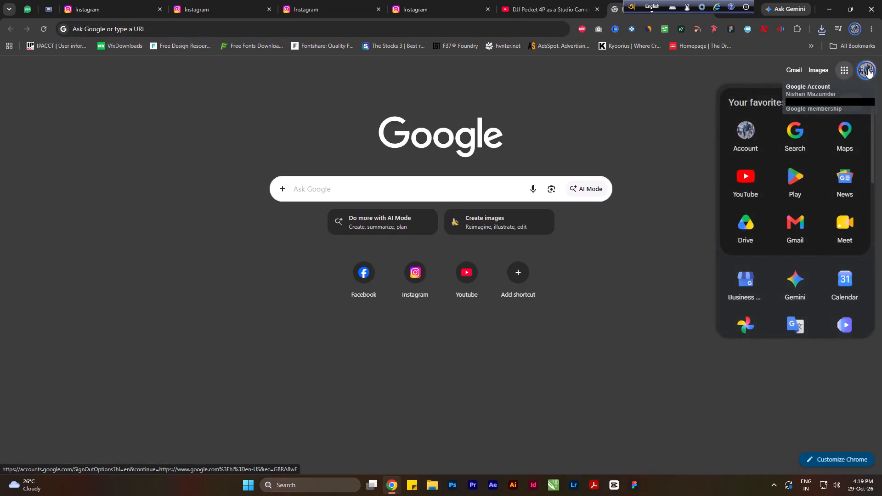
{"action": "left_click", "coordinate": [868, 68]}
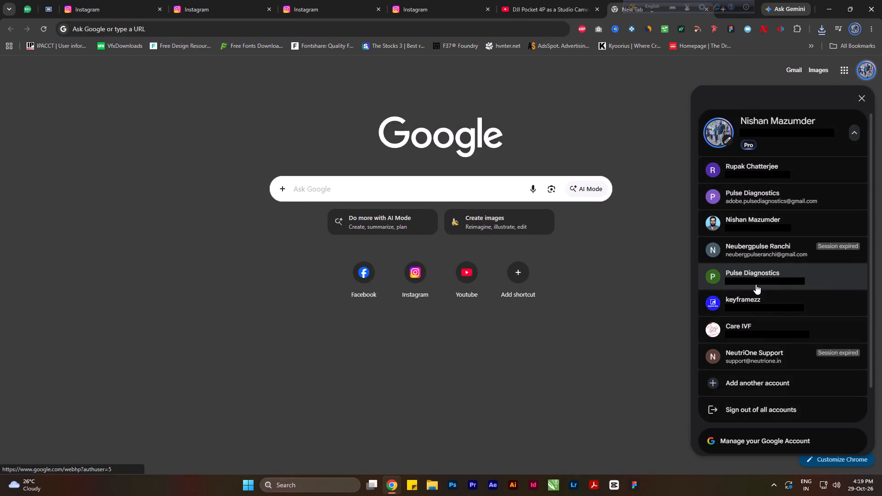
{"action": "left_click", "coordinate": [756, 280]}
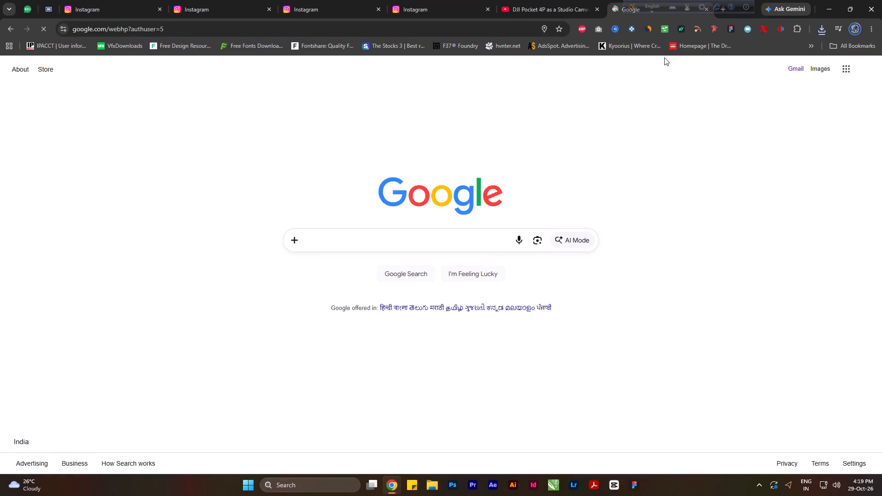
{"action": "left_click", "coordinate": [844, 73]}
{"action": "scroll", "coordinate": [804, 228], "scroll_direction": "down", "scroll_amount": 2}
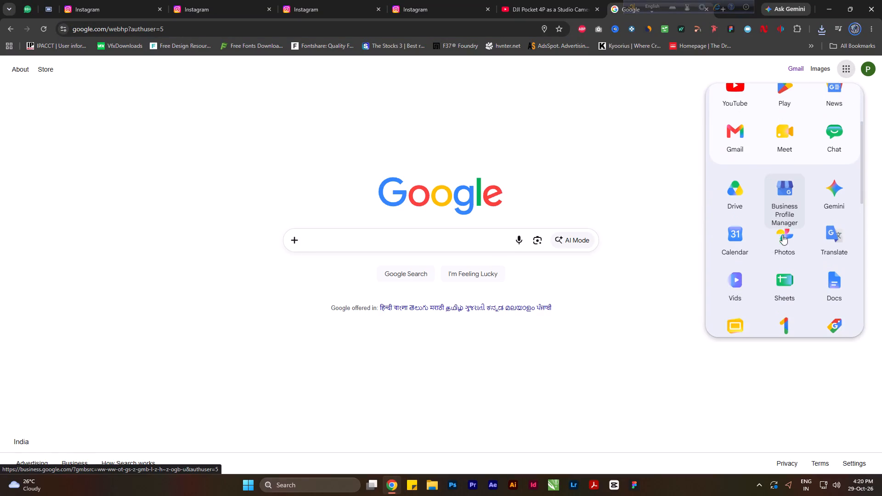
{"action": "left_click", "coordinate": [721, 189]}
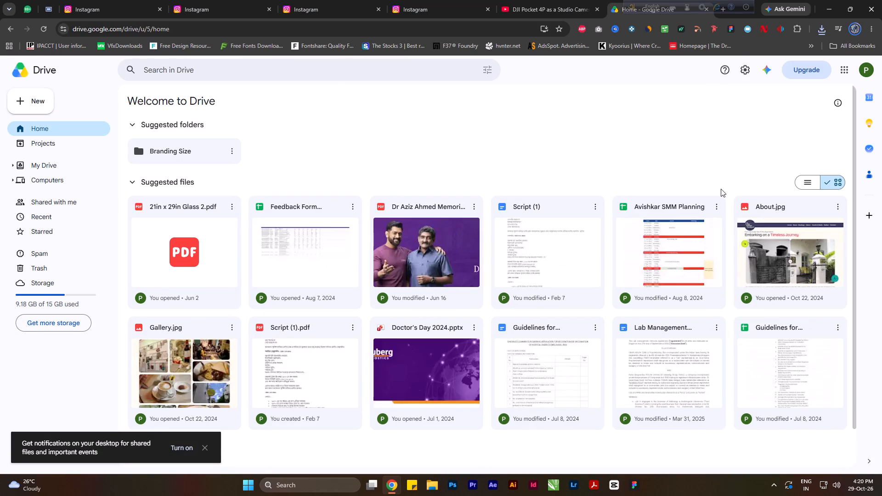
Upload Eastern Railway Rates.xlsx from the recent downloads to Drive and open it in Sheets, dismissing the AI function promotion.
{"action": "left_click", "coordinate": [819, 28]}
{"action": "left_click_drag", "start_coordinate": [731, 73], "coordinate": [516, 169]}
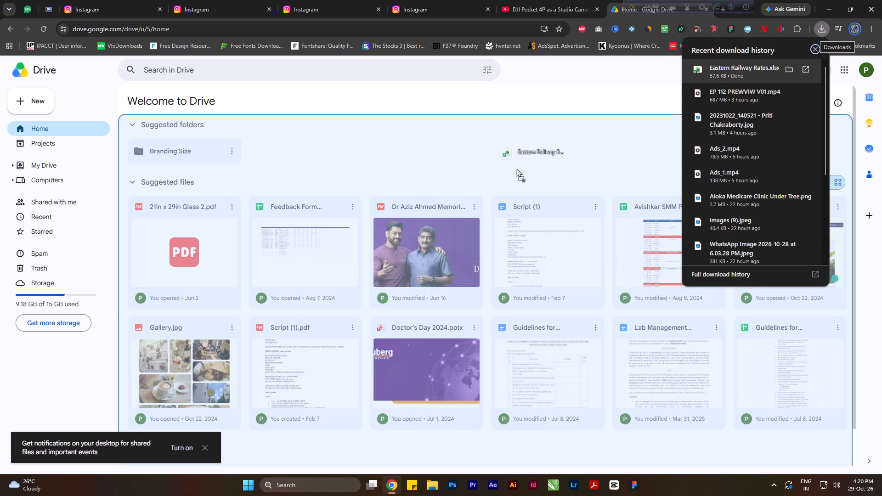
{"action": "left_click_drag", "start_coordinate": [516, 169], "coordinate": [366, 183]}
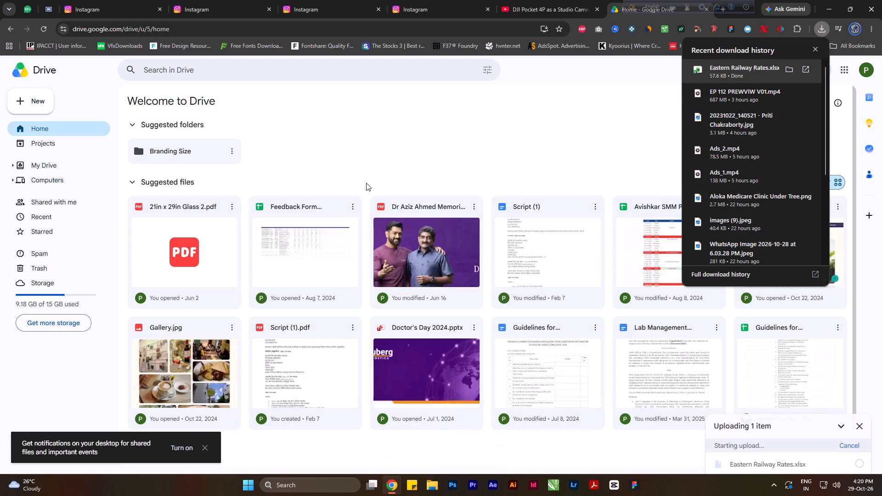
{"action": "scroll", "coordinate": [468, 344], "scroll_direction": "down", "scroll_amount": 1}
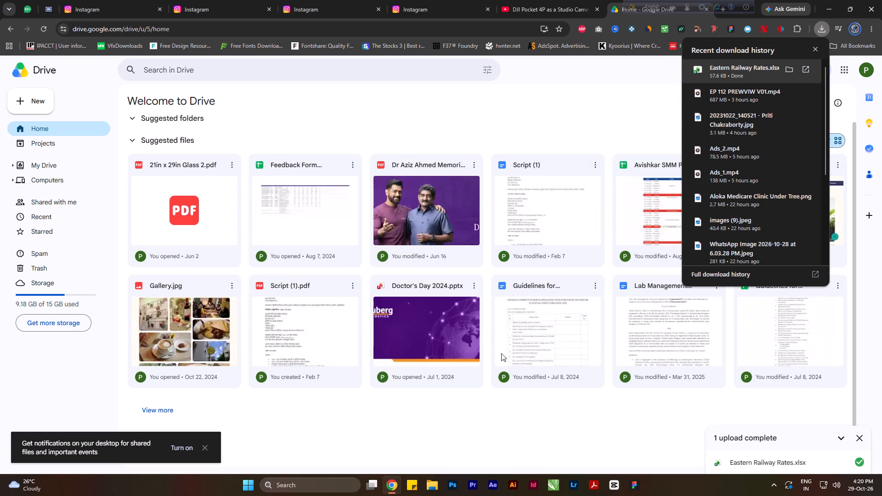
{"action": "left_click", "coordinate": [769, 461]}
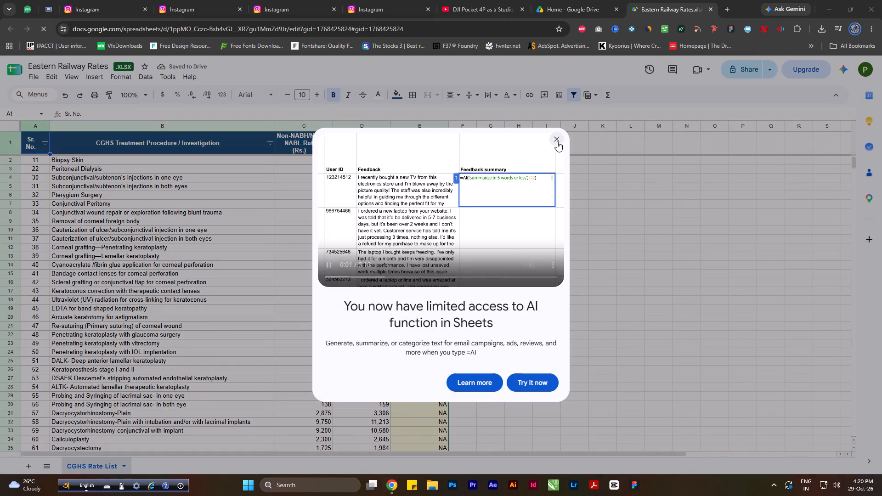
{"action": "left_click", "coordinate": [557, 141]}
Look through the CGHS Rate List to its end, select the whole table and bring up the PDF export settings.
{"action": "scroll", "coordinate": [387, 238], "scroll_direction": "down", "scroll_amount": 20}
{"action": "scroll", "coordinate": [387, 238], "scroll_direction": "down", "scroll_amount": 20}
{"action": "scroll", "coordinate": [387, 238], "scroll_direction": "down", "scroll_amount": 15}
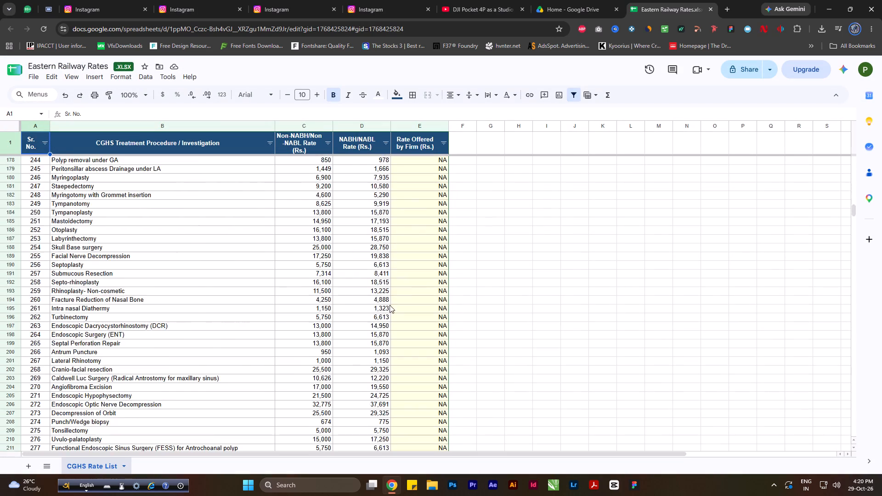
{"action": "scroll", "coordinate": [390, 305], "scroll_direction": "down", "scroll_amount": 20}
{"action": "scroll", "coordinate": [390, 305], "scroll_direction": "down", "scroll_amount": 20}
{"action": "scroll", "coordinate": [390, 305], "scroll_direction": "down", "scroll_amount": 20}
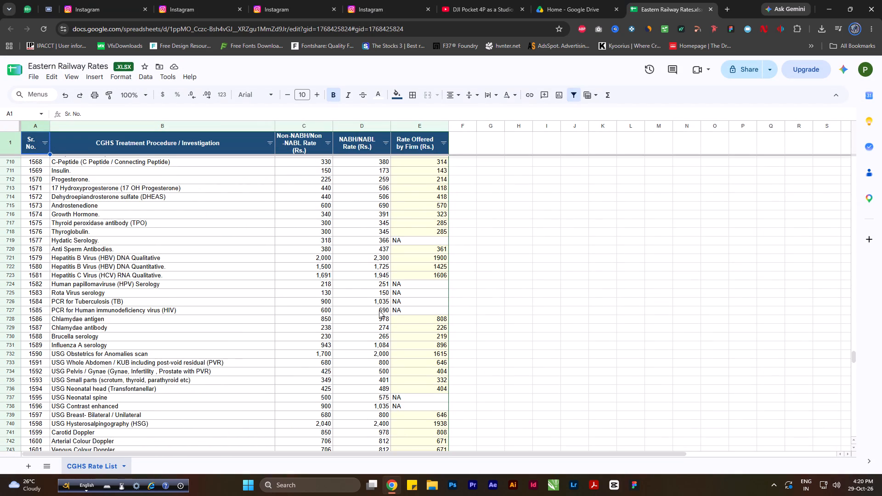
{"action": "left_click_drag", "start_coordinate": [854, 361], "coordinate": [846, 422]}
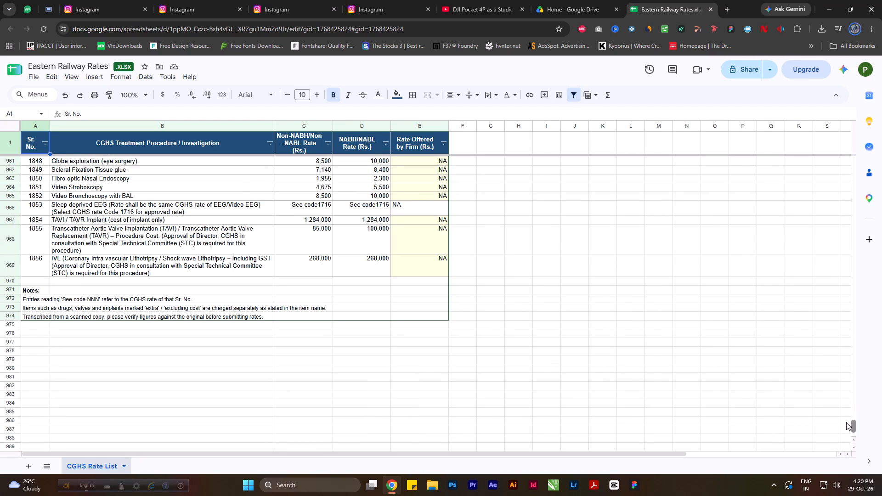
{"action": "left_click_drag", "start_coordinate": [846, 422], "coordinate": [808, 53]}
{"action": "key", "text": "ctrl+a"}
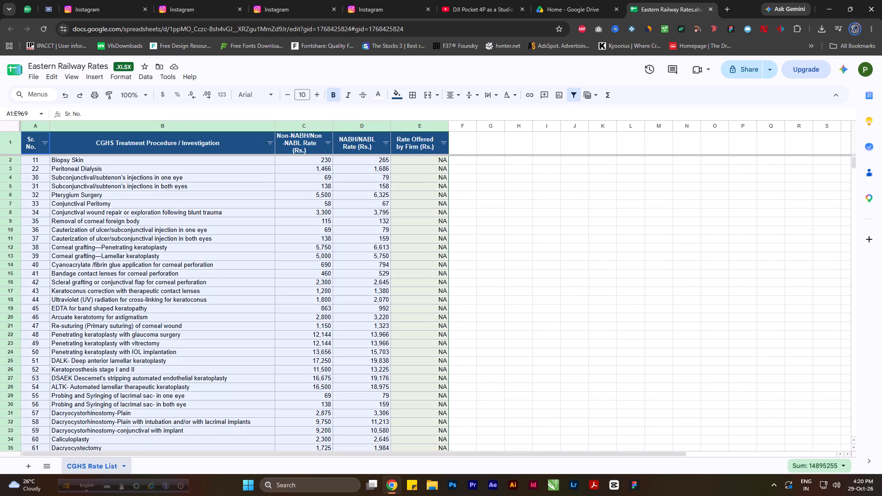
{"action": "left_click", "coordinate": [35, 76]}
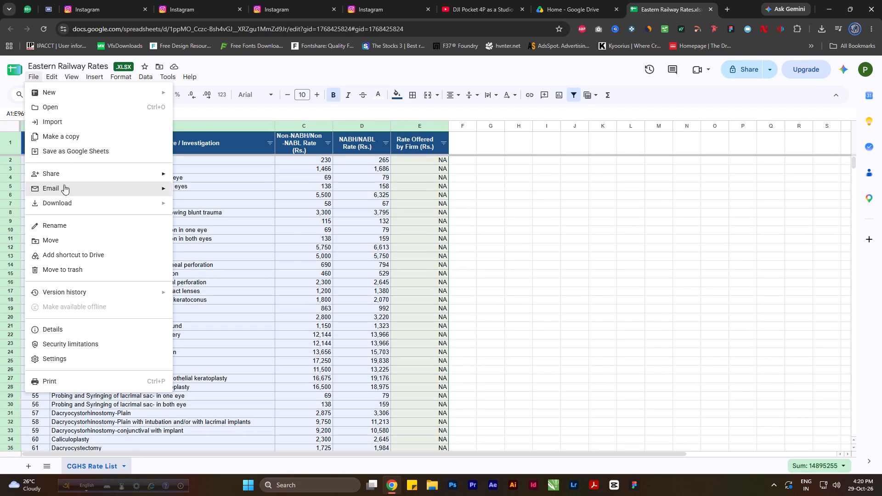
{"action": "left_click", "coordinate": [68, 201]}
{"action": "left_click", "coordinate": [205, 237]}
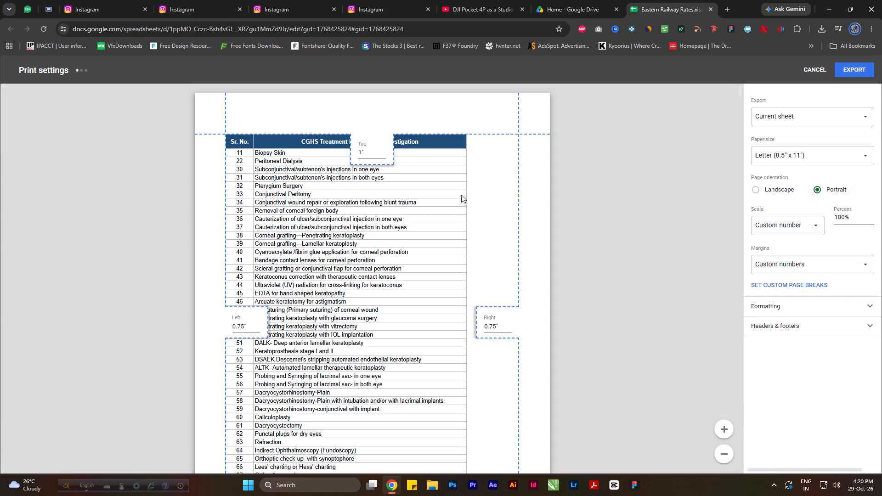
Set the PDF export to A4 paper with left and right margins of 0.25 inches.
{"action": "left_click", "coordinate": [845, 146]}
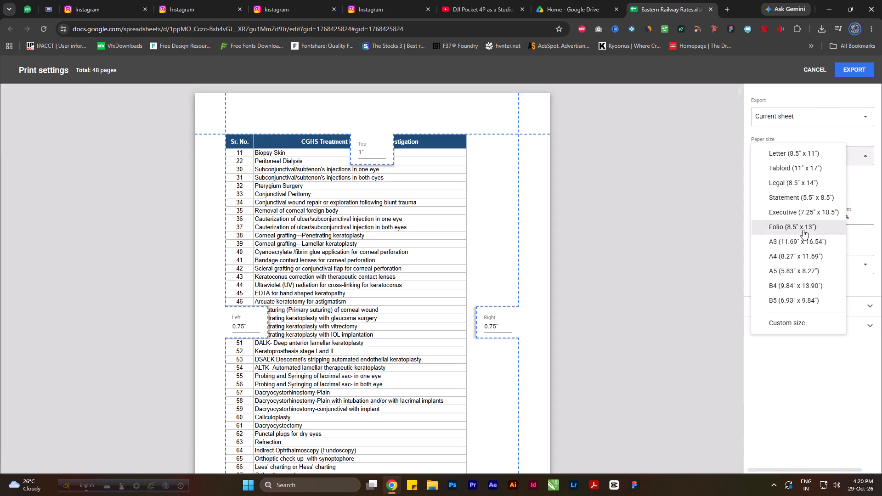
{"action": "left_click", "coordinate": [798, 253]}
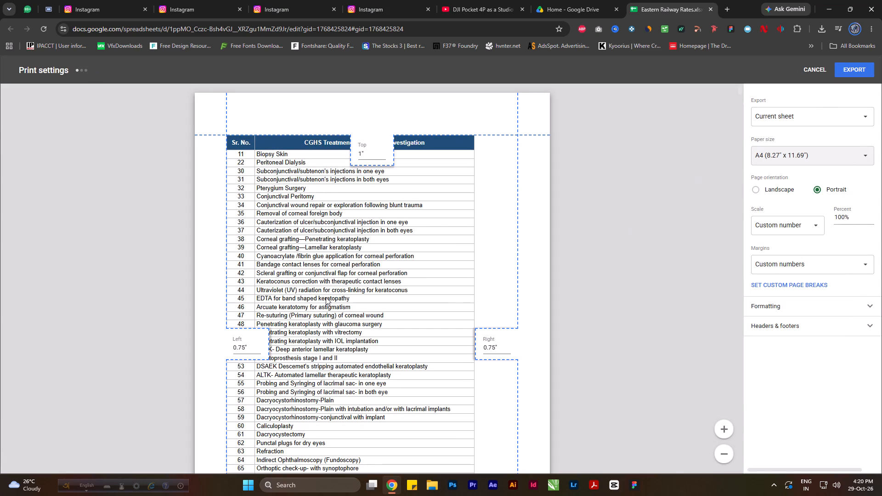
{"action": "left_click", "coordinate": [252, 344]}
{"action": "type", "text": "0.25"}
{"action": "key", "text": "Tab"}
{"action": "key", "text": "Tab"}
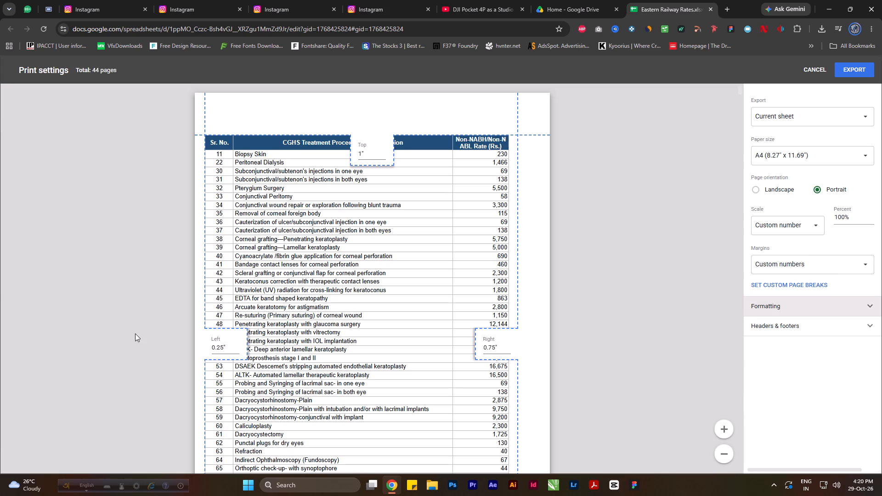
{"action": "left_click", "coordinate": [501, 345]}
{"action": "type", "text": "0.25"}
{"action": "key", "text": "Tab"}
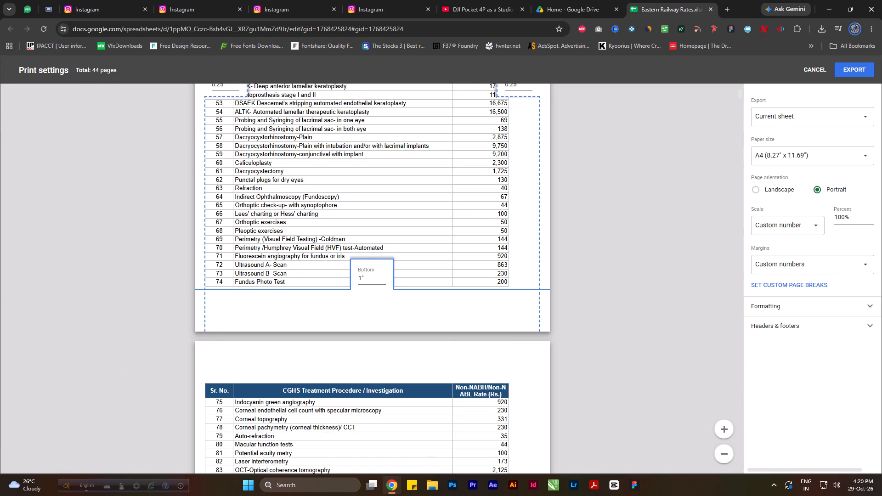
Switch to Adobe Illustrator and open the recent file All Letterhead, closing the Creative Cloud window that interrupts.
{"action": "left_click", "coordinate": [515, 485]}
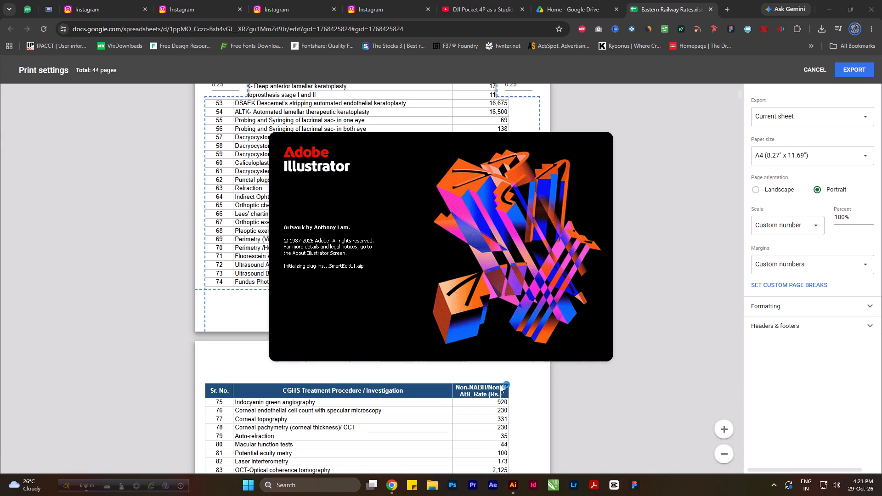
{"action": "key", "text": "Escape"}
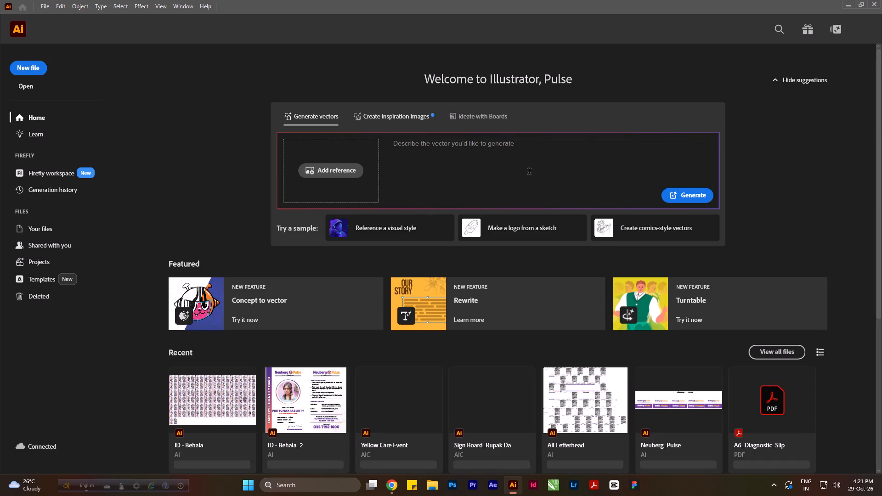
{"action": "double_click", "coordinate": [563, 398]}
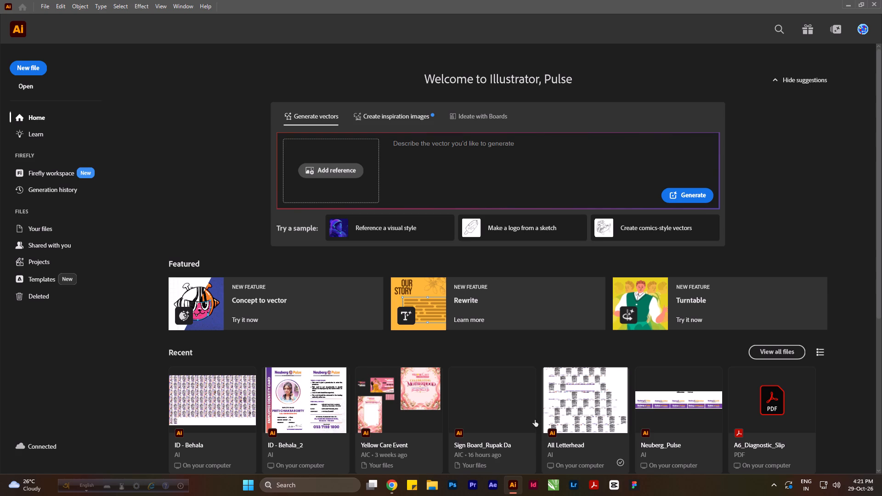
{"action": "double_click", "coordinate": [557, 447]}
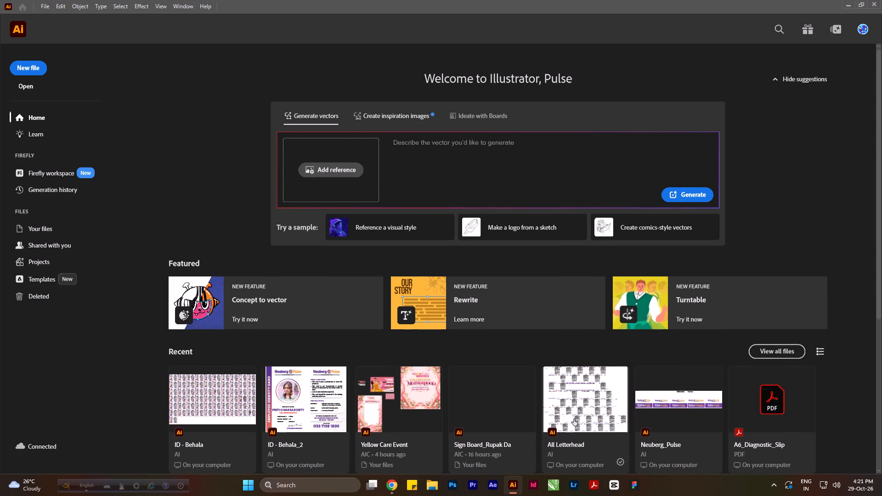
{"action": "left_click", "coordinate": [582, 406]}
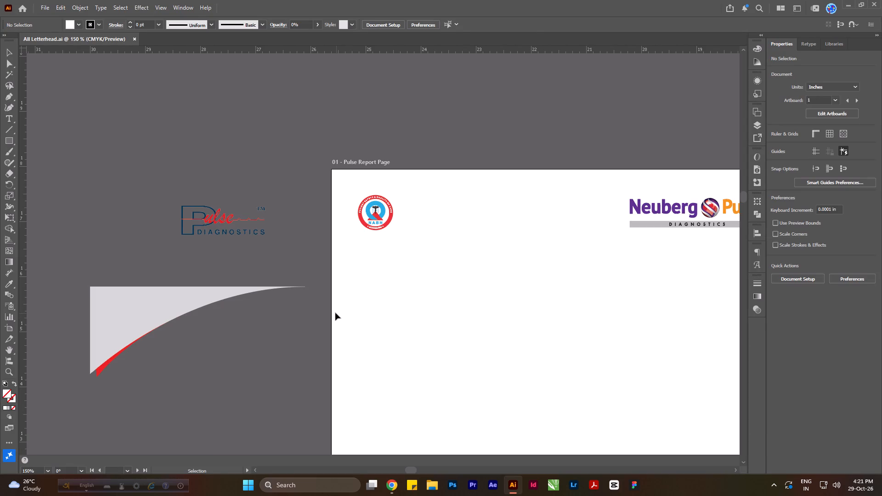
{"action": "double_click", "coordinate": [398, 165]}
{"action": "left_click", "coordinate": [410, 135]}
{"action": "scroll", "coordinate": [369, 121], "scroll_direction": "down", "scroll_amount": 4, "text": "alt"}
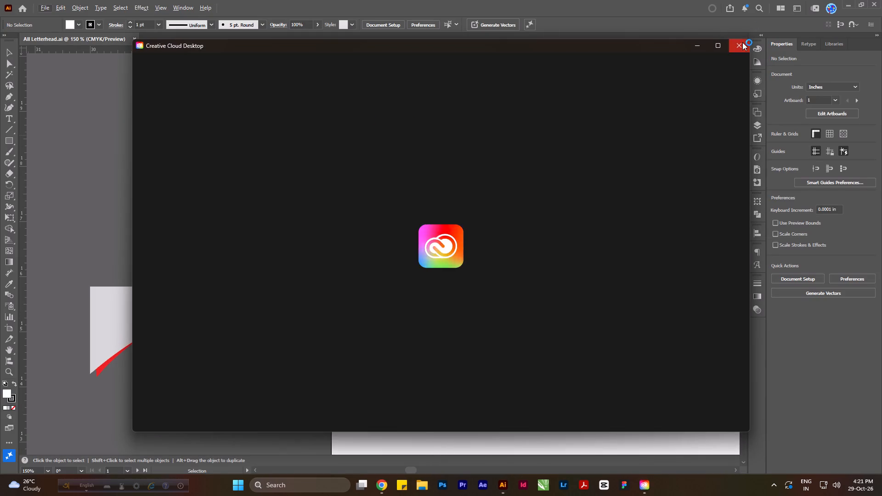
{"action": "left_click", "coordinate": [742, 42]}
Survey the full set of letterhead artboards to locate a suitable design.
{"action": "scroll", "coordinate": [443, 96], "scroll_direction": "down", "scroll_amount": 7, "text": "alt"}
{"action": "scroll", "coordinate": [375, 326], "scroll_direction": "up", "scroll_amount": 3, "text": "alt"}
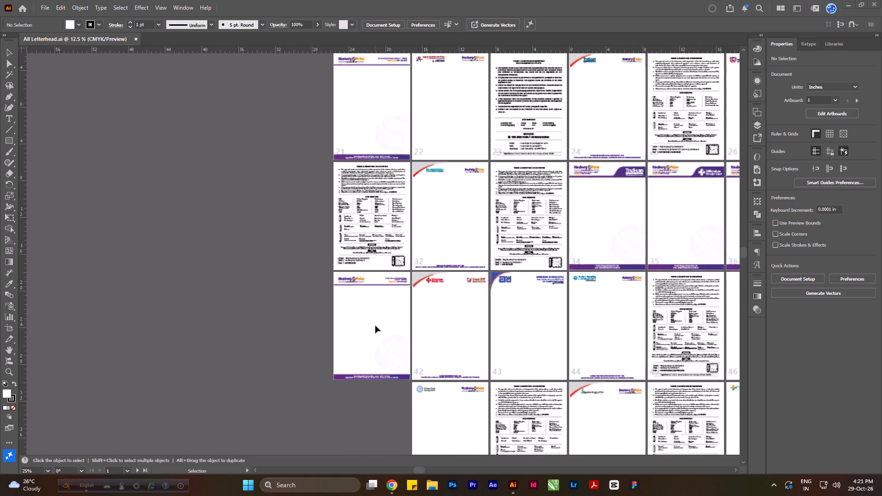
{"action": "scroll", "coordinate": [375, 326], "scroll_direction": "up", "scroll_amount": 1, "text": "alt"}
{"action": "scroll", "coordinate": [242, 260], "scroll_direction": "down", "scroll_amount": 4, "text": "alt"}
{"action": "key", "text": "space"}
{"action": "key", "text": "space"}
{"action": "key", "text": "space"}
{"action": "key", "text": "space"}
{"action": "key", "text": "space"}
{"action": "left_click_drag", "start_coordinate": [534, 172], "coordinate": [535, 230]}
{"action": "scroll", "coordinate": [332, 370], "scroll_direction": "up", "scroll_amount": 1, "text": "alt"}
{"action": "key", "text": "space"}
{"action": "scroll", "coordinate": [223, 152], "scroll_direction": "down", "scroll_amount": 1, "text": "alt"}
{"action": "scroll", "coordinate": [303, 191], "scroll_direction": "down", "scroll_amount": 1, "text": "alt"}
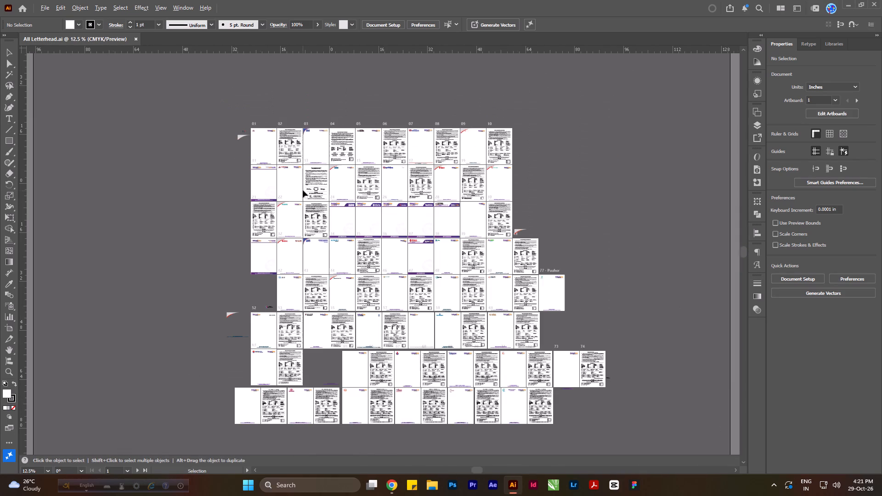
{"action": "scroll", "coordinate": [394, 383], "scroll_direction": "up", "scroll_amount": 1, "text": "alt"}
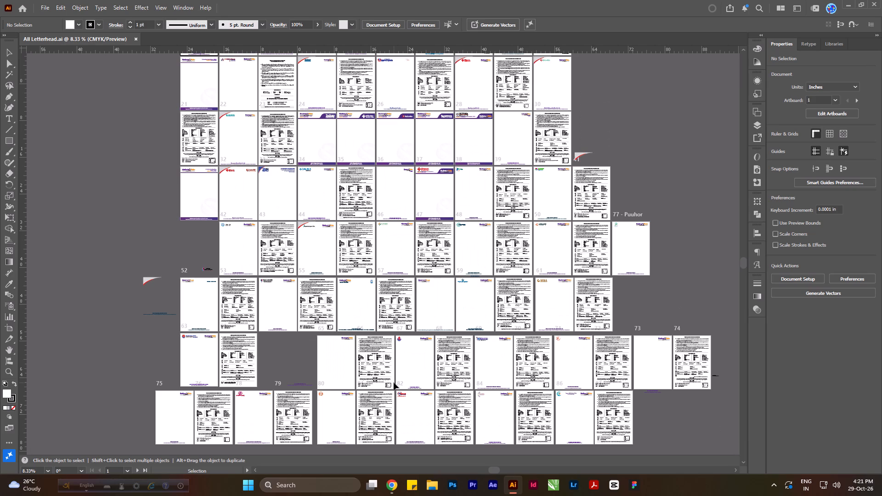
{"action": "scroll", "coordinate": [396, 349], "scroll_direction": "up", "scroll_amount": 3}
{"action": "scroll", "coordinate": [393, 348], "scroll_direction": "down", "scroll_amount": 3}
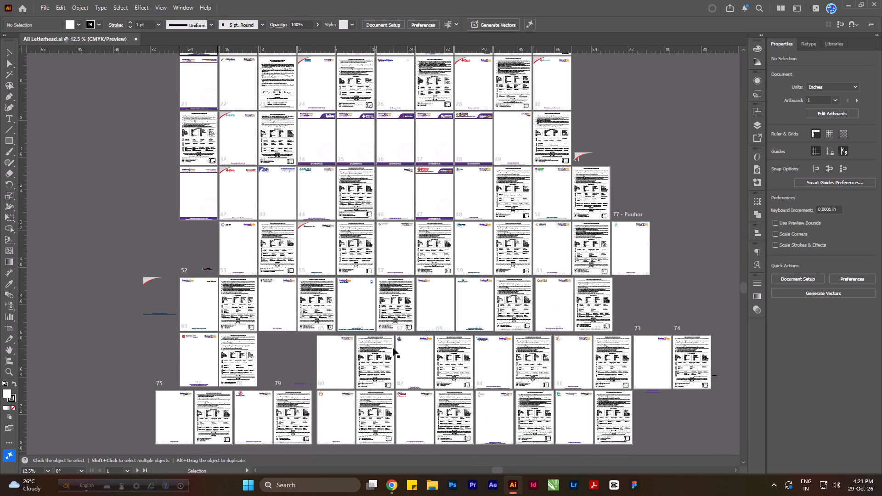
Examine the Prime Care Walkin letterhead's header logos and its footer address line, then return to the artboard overview.
{"action": "scroll", "coordinate": [226, 236], "scroll_direction": "up", "scroll_amount": 6, "text": "alt"}
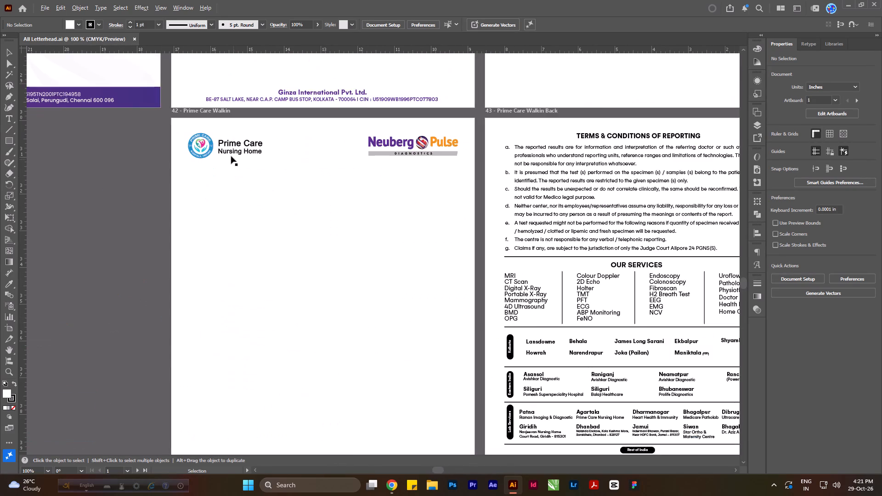
{"action": "scroll", "coordinate": [232, 155], "scroll_direction": "up", "scroll_amount": 1, "text": "alt"}
{"action": "scroll", "coordinate": [249, 141], "scroll_direction": "down", "scroll_amount": 8}
{"action": "scroll", "coordinate": [300, 350], "scroll_direction": "down", "scroll_amount": 20}
{"action": "scroll", "coordinate": [300, 350], "scroll_direction": "down", "scroll_amount": 3}
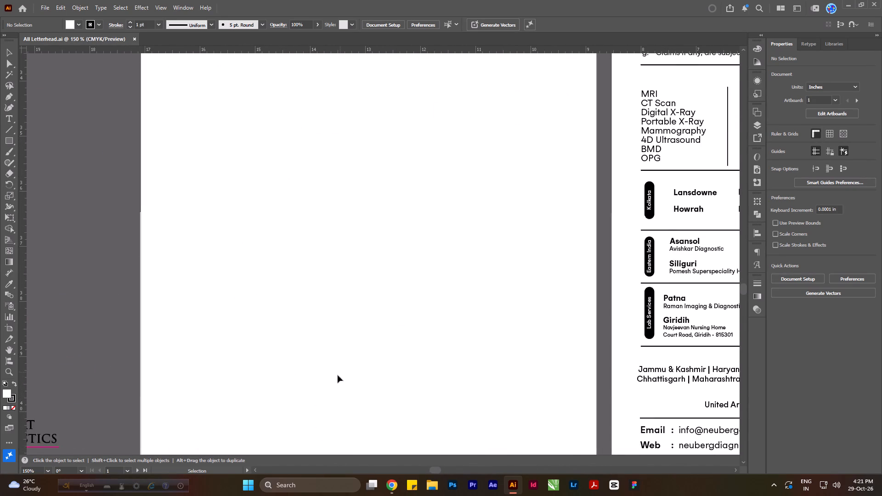
{"action": "scroll", "coordinate": [338, 375], "scroll_direction": "down", "scroll_amount": 3}
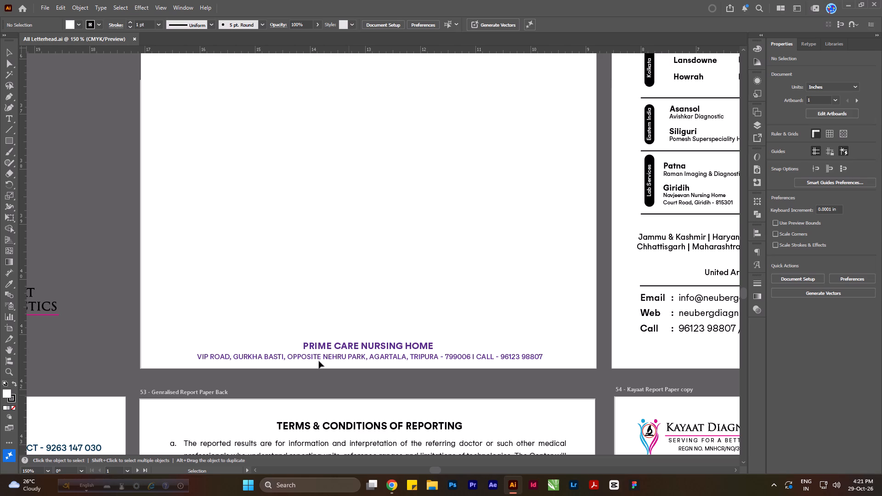
{"action": "scroll", "coordinate": [398, 349], "scroll_direction": "up", "scroll_amount": 20}
{"action": "scroll", "coordinate": [341, 310], "scroll_direction": "down", "scroll_amount": 7, "text": "alt"}
{"action": "scroll", "coordinate": [339, 315], "scroll_direction": "up", "scroll_amount": 4, "text": "alt"}
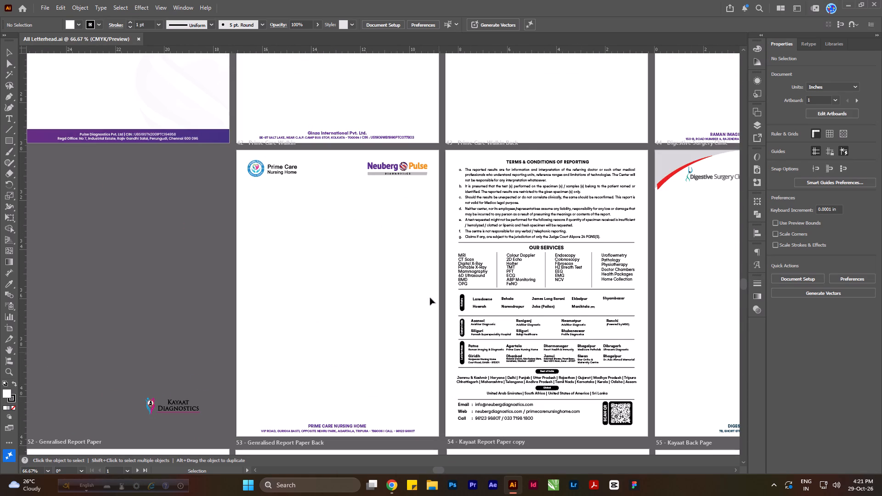
{"action": "scroll", "coordinate": [288, 350], "scroll_direction": "down", "scroll_amount": 5, "text": "alt"}
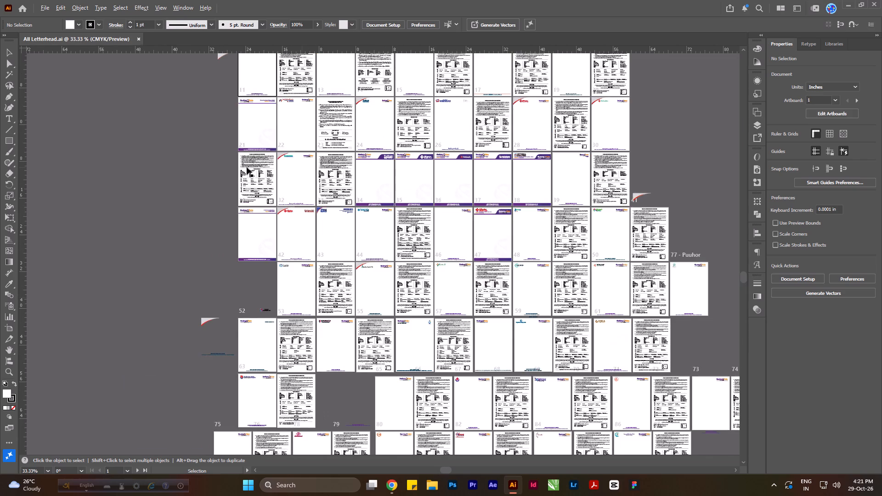
Examine the hospital and diagnostic-centre letterheads in the upper and middle artboard rows for a suitable design.
{"action": "scroll", "coordinate": [271, 157], "scroll_direction": "down", "scroll_amount": 1, "text": "alt"}
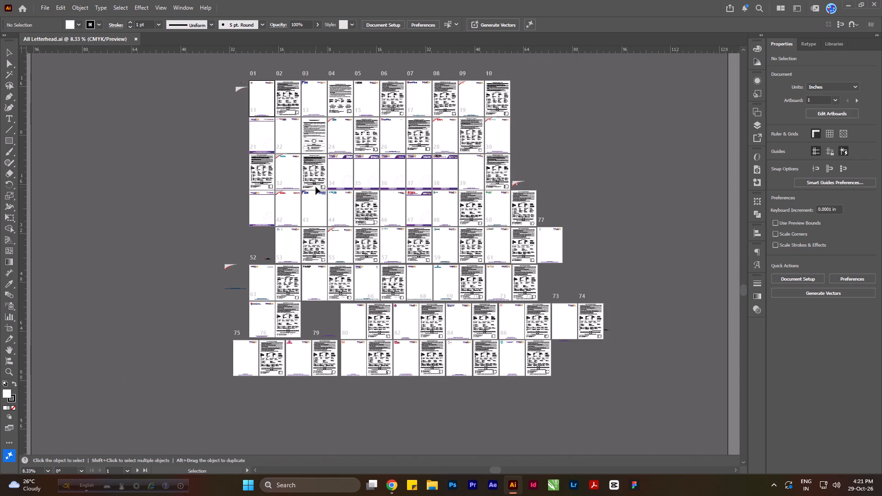
{"action": "scroll", "coordinate": [293, 124], "scroll_direction": "up", "scroll_amount": 3}
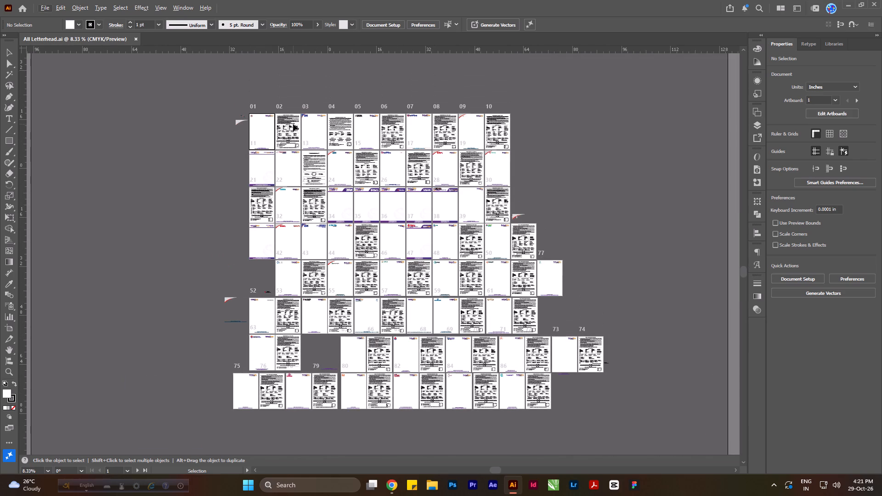
{"action": "scroll", "coordinate": [348, 145], "scroll_direction": "up", "scroll_amount": 4, "text": "alt"}
{"action": "scroll", "coordinate": [486, 169], "scroll_direction": "up", "scroll_amount": 1, "text": "alt"}
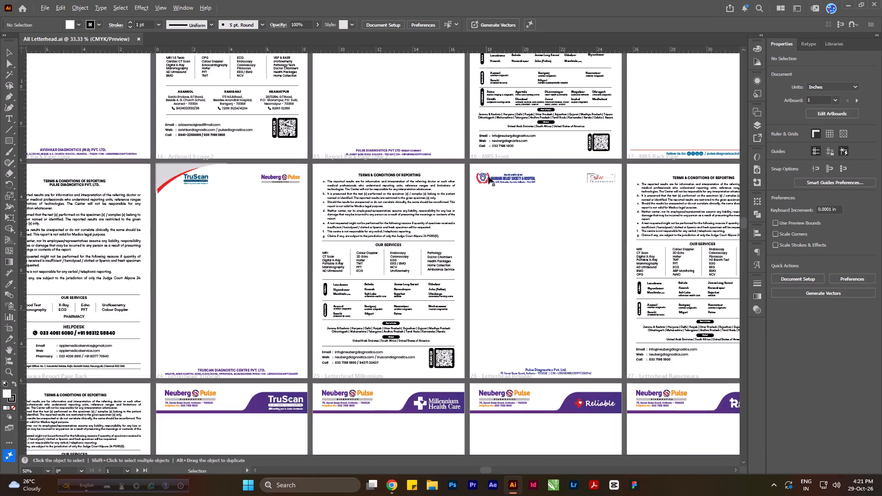
{"action": "scroll", "coordinate": [480, 184], "scroll_direction": "up", "scroll_amount": 1, "text": "alt"}
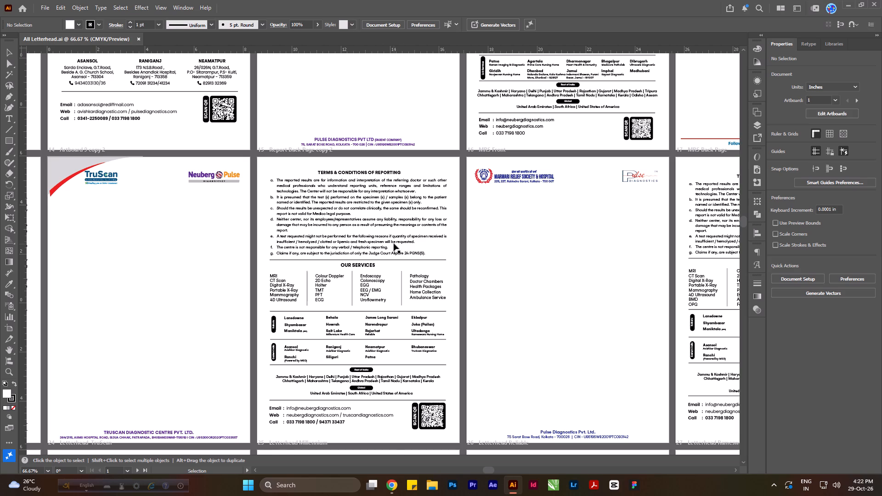
{"action": "scroll", "coordinate": [379, 239], "scroll_direction": "down", "scroll_amount": 7}
{"action": "scroll", "coordinate": [542, 114], "scroll_direction": "up", "scroll_amount": 2, "text": "alt"}
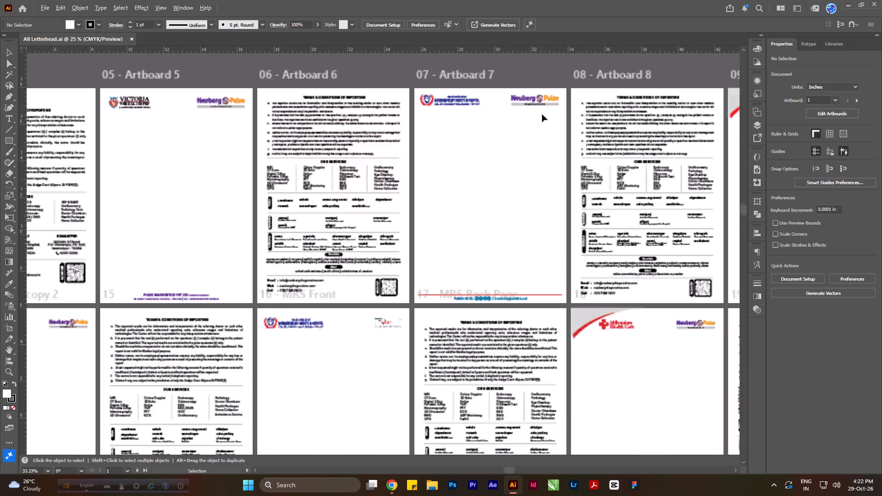
{"action": "scroll", "coordinate": [542, 114], "scroll_direction": "up", "scroll_amount": 2, "text": "alt"}
{"action": "scroll", "coordinate": [363, 77], "scroll_direction": "up", "scroll_amount": 1, "text": "alt"}
{"action": "scroll", "coordinate": [211, 91], "scroll_direction": "down", "scroll_amount": 3, "text": "alt"}
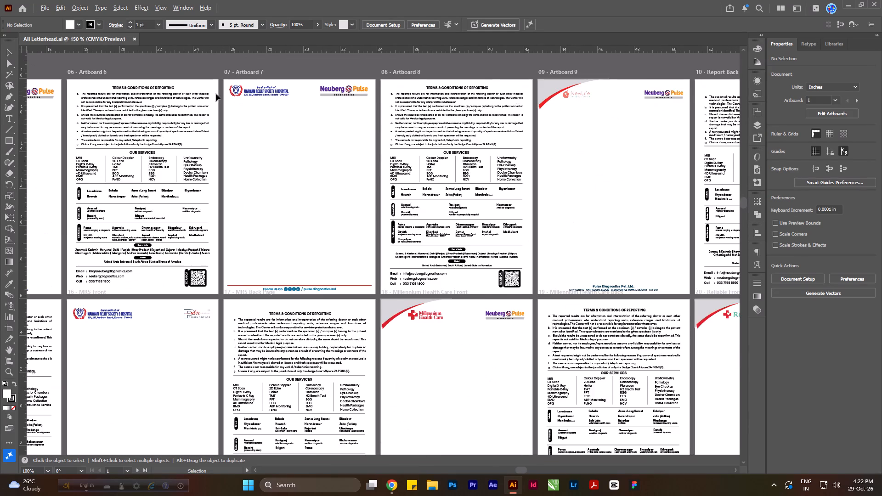
{"action": "scroll", "coordinate": [276, 106], "scroll_direction": "down", "scroll_amount": 1, "text": "alt"}
{"action": "scroll", "coordinate": [424, 207], "scroll_direction": "down", "scroll_amount": 10}
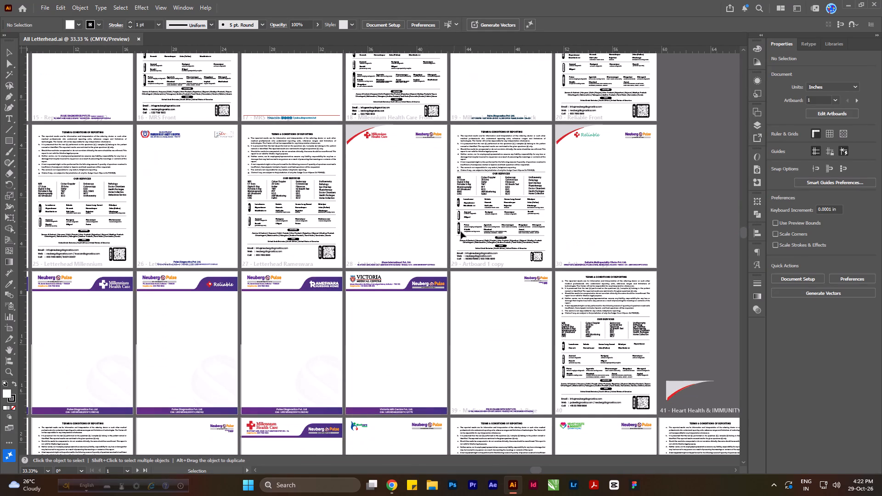
{"action": "scroll", "coordinate": [579, 216], "scroll_direction": "down", "scroll_amount": 2, "text": "alt"}
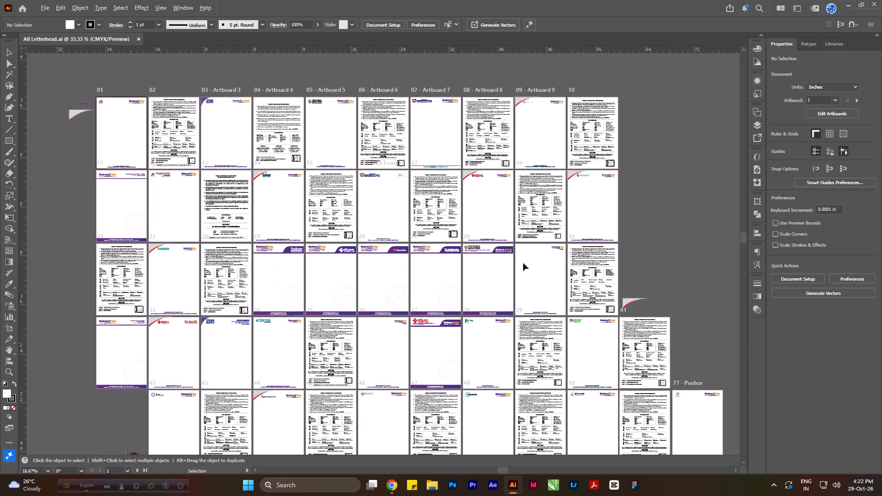
{"action": "scroll", "coordinate": [484, 300], "scroll_direction": "down", "scroll_amount": 8}
{"action": "scroll", "coordinate": [472, 319], "scroll_direction": "up", "scroll_amount": 1, "text": "alt"}
{"action": "scroll", "coordinate": [245, 293], "scroll_direction": "up", "scroll_amount": 2, "text": "alt"}
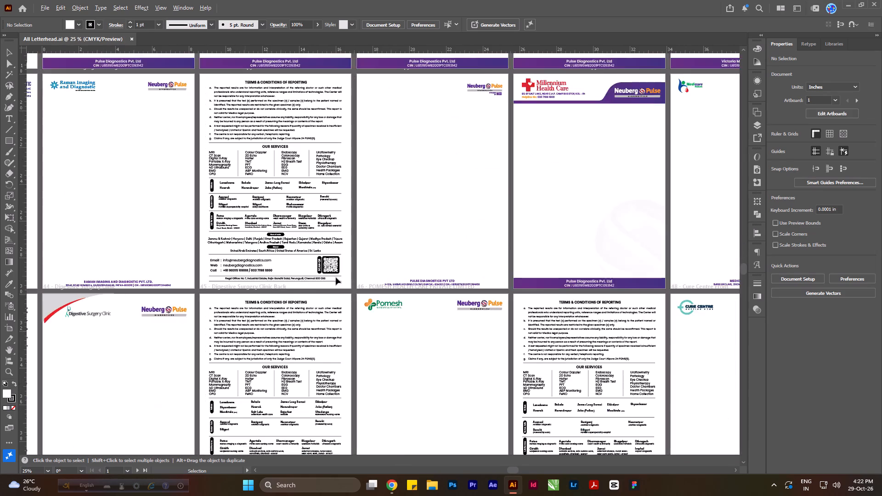
{"action": "scroll", "coordinate": [560, 256], "scroll_direction": "down", "scroll_amount": 3, "text": "alt"}
{"action": "scroll", "coordinate": [310, 203], "scroll_direction": "up", "scroll_amount": 2, "text": "alt"}
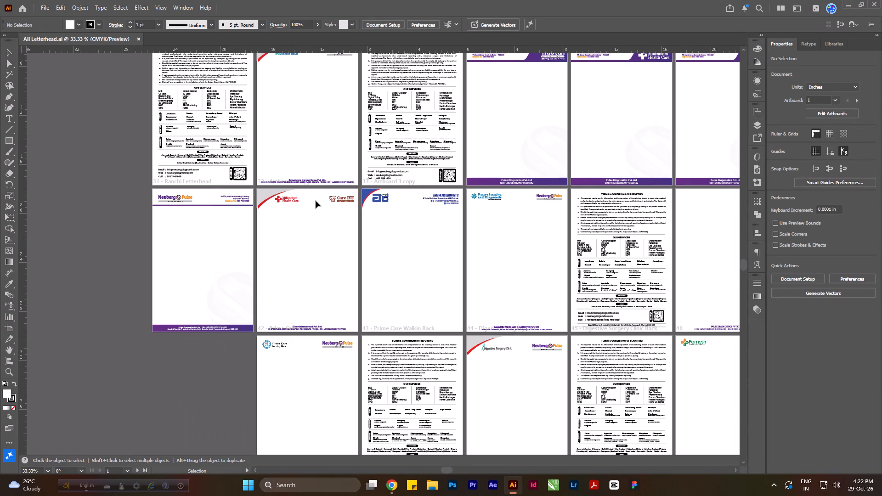
Check the lowest artboard rows, then compare the headers and footers of the Ranchi and Officail Neuberg Pulse letterheads.
{"action": "scroll", "coordinate": [291, 213], "scroll_direction": "down", "scroll_amount": 20}
{"action": "scroll", "coordinate": [291, 213], "scroll_direction": "down", "scroll_amount": 2}
{"action": "scroll", "coordinate": [376, 295], "scroll_direction": "down", "scroll_amount": 8}
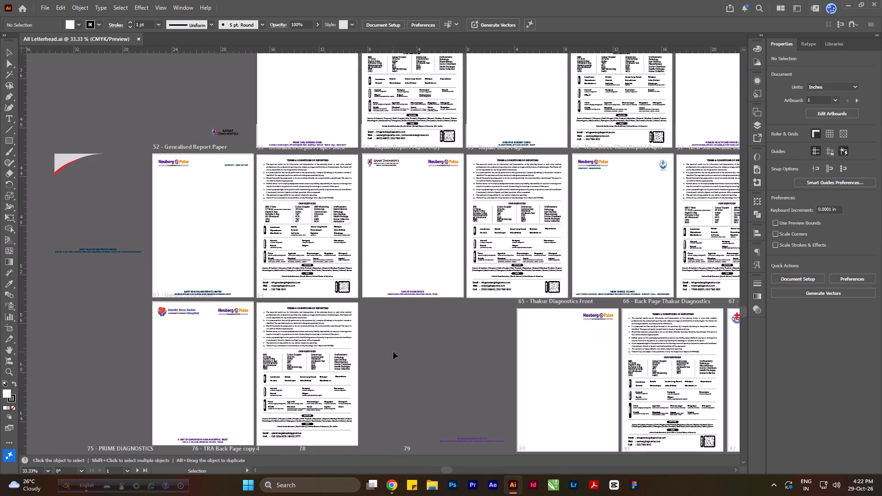
{"action": "scroll", "coordinate": [309, 309], "scroll_direction": "down", "scroll_amount": 8}
{"action": "scroll", "coordinate": [239, 320], "scroll_direction": "down", "scroll_amount": 5}
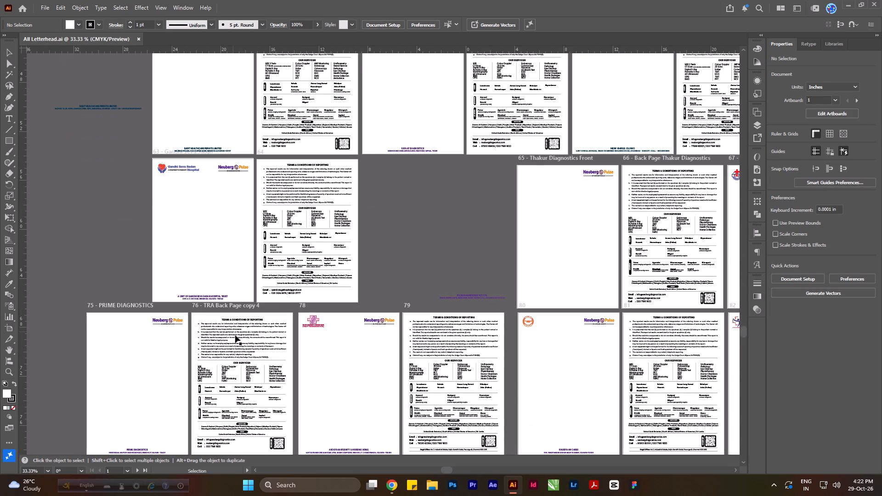
{"action": "scroll", "coordinate": [276, 275], "scroll_direction": "down", "scroll_amount": 3, "text": "alt"}
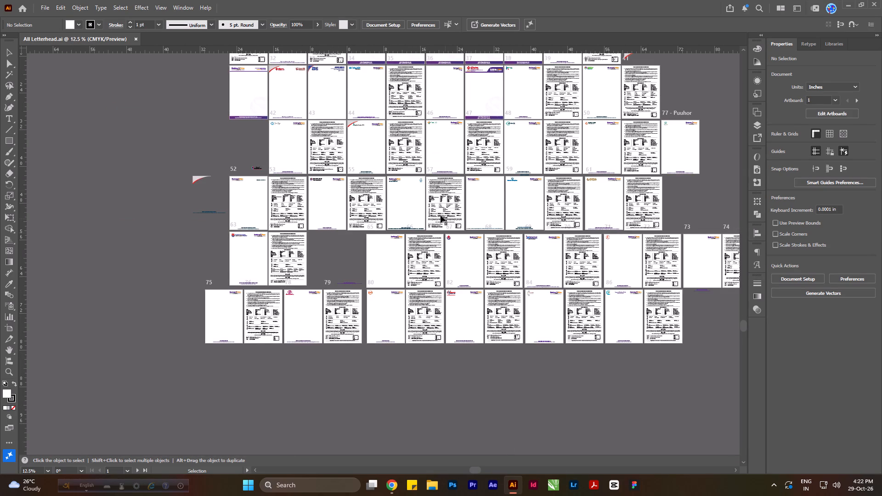
{"action": "scroll", "coordinate": [333, 166], "scroll_direction": "up", "scroll_amount": 6}
{"action": "scroll", "coordinate": [248, 130], "scroll_direction": "up", "scroll_amount": 6, "text": "alt"}
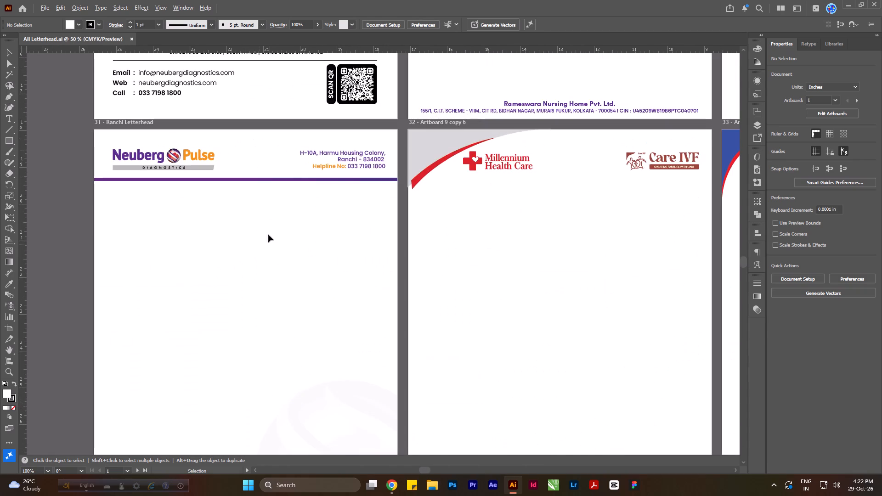
{"action": "scroll", "coordinate": [269, 271], "scroll_direction": "down", "scroll_amount": 4, "text": "alt"}
{"action": "scroll", "coordinate": [319, 213], "scroll_direction": "up", "scroll_amount": 8}
{"action": "scroll", "coordinate": [249, 102], "scroll_direction": "up", "scroll_amount": 4, "text": "alt"}
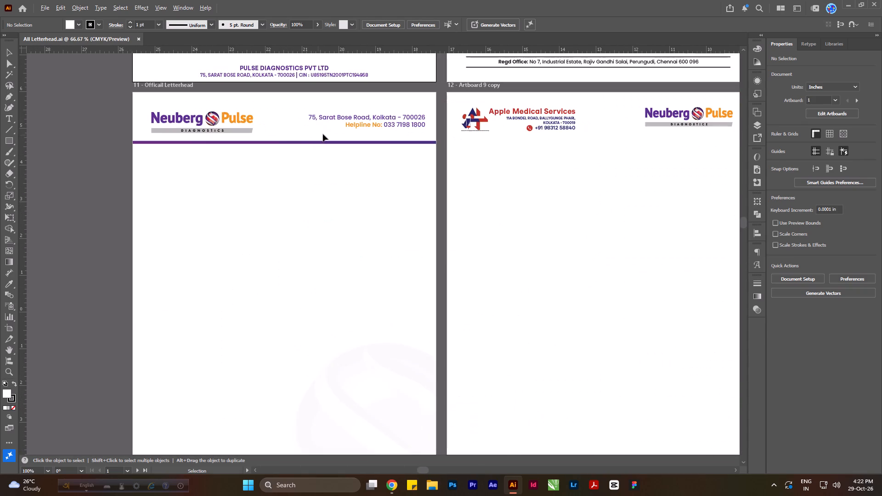
{"action": "scroll", "coordinate": [282, 131], "scroll_direction": "down", "scroll_amount": 1, "text": "alt"}
{"action": "scroll", "coordinate": [200, 391], "scroll_direction": "up", "scroll_amount": 1, "text": "alt"}
{"action": "scroll", "coordinate": [130, 393], "scroll_direction": "up", "scroll_amount": 1, "text": "alt"}
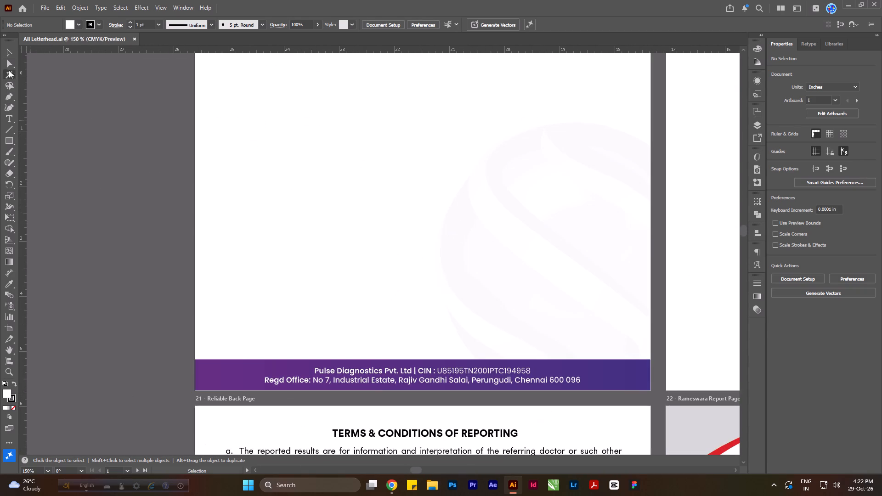
Draw a rectangle about 0.20 by 1.58 in from the Officail Letterhead's top-left corner past the purple line to measure the header height.
{"action": "left_click", "coordinate": [7, 135]}
{"action": "scroll", "coordinate": [238, 258], "scroll_direction": "down", "scroll_amount": 2, "text": "alt"}
{"action": "scroll", "coordinate": [236, 106], "scroll_direction": "up", "scroll_amount": 7}
{"action": "scroll", "coordinate": [224, 112], "scroll_direction": "up", "scroll_amount": 3, "text": "alt"}
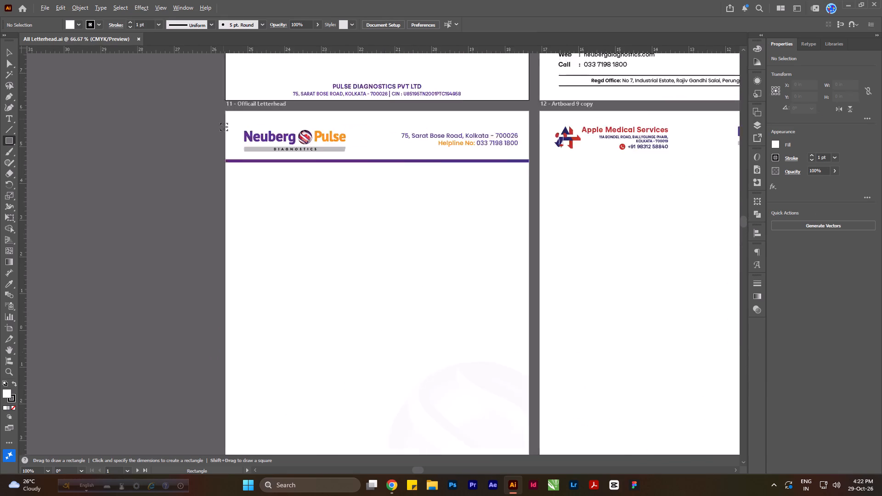
{"action": "scroll", "coordinate": [224, 127], "scroll_direction": "up", "scroll_amount": 1, "text": "alt"}
{"action": "left_click_drag", "start_coordinate": [228, 82], "coordinate": [253, 235]}
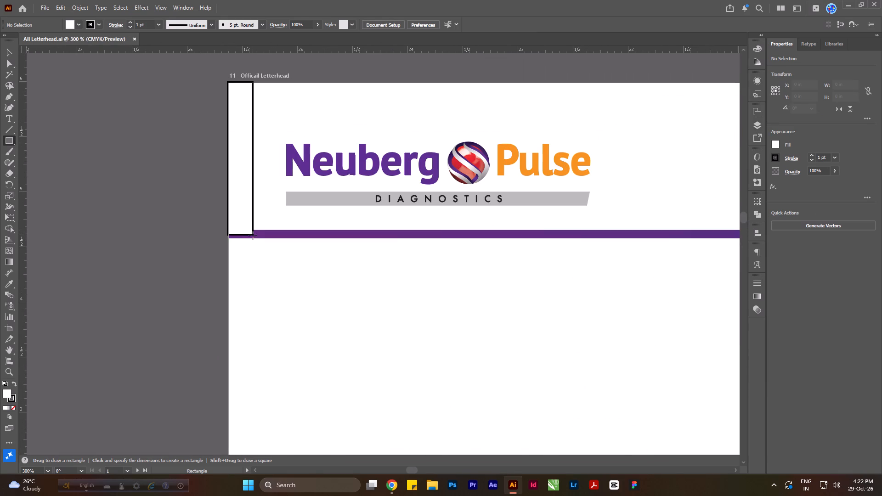
{"action": "left_click_drag", "start_coordinate": [253, 235], "coordinate": [250, 257]}
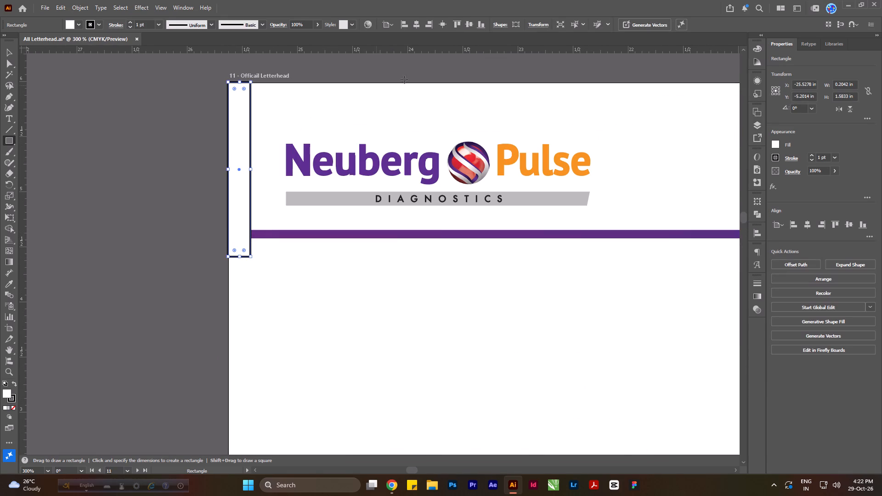
{"action": "left_click", "coordinate": [536, 22]}
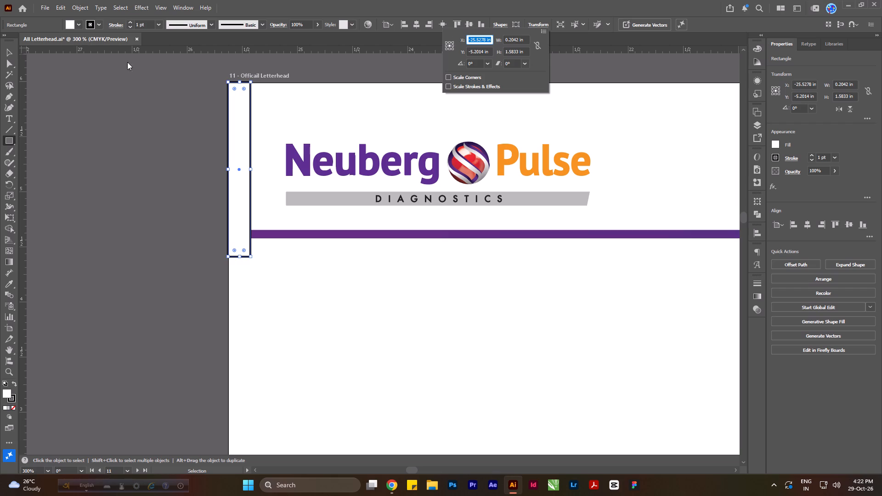
{"action": "double_click", "coordinate": [13, 51]}
{"action": "scroll", "coordinate": [290, 77], "scroll_direction": "down", "scroll_amount": 4, "text": "alt"}
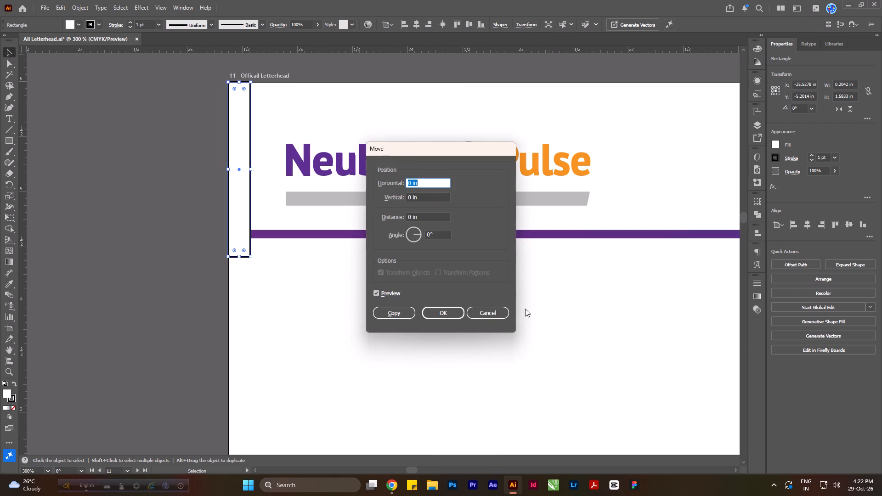
{"action": "left_click", "coordinate": [500, 318]}
Measure the footer band by moving the rectangle to the artboard's bottom edge and shortening it to about 0.73 in, then delete it.
{"action": "scroll", "coordinate": [422, 152], "scroll_direction": "down", "scroll_amount": 4, "text": "alt"}
{"action": "left_click_drag", "start_coordinate": [361, 130], "coordinate": [371, 373]}
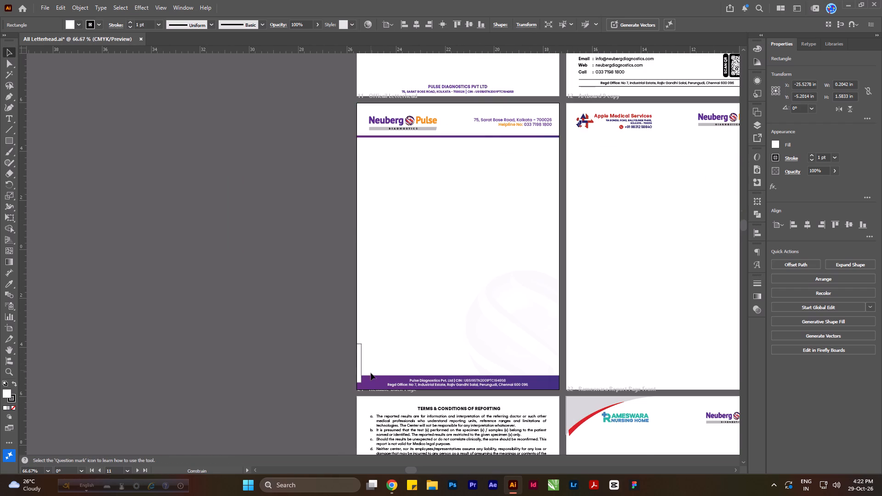
{"action": "left_click_drag", "start_coordinate": [371, 373], "coordinate": [371, 377]}
{"action": "scroll", "coordinate": [364, 389], "scroll_direction": "up", "scroll_amount": 8, "text": "alt"}
{"action": "left_click_drag", "start_coordinate": [335, 343], "coordinate": [335, 353]}
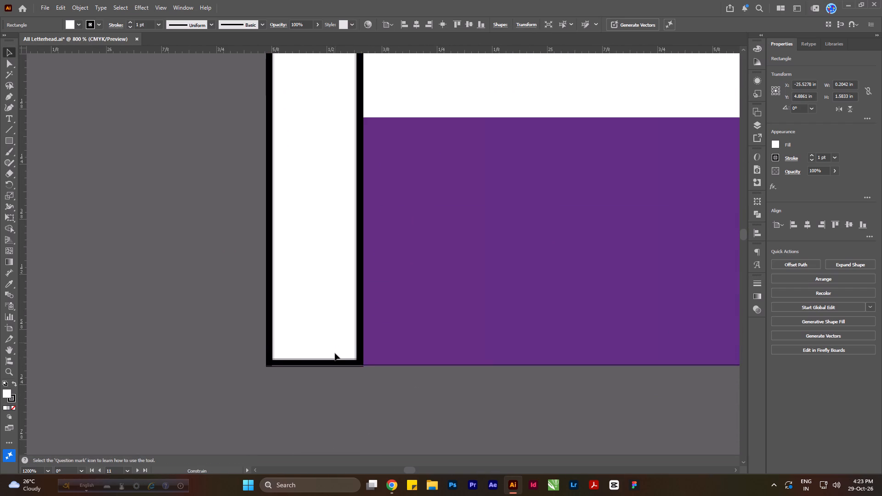
{"action": "left_click_drag", "start_coordinate": [335, 353], "coordinate": [335, 355]}
{"action": "scroll", "coordinate": [328, 378], "scroll_direction": "down", "scroll_amount": 4, "text": "alt"}
{"action": "scroll", "coordinate": [322, 232], "scroll_direction": "up", "scroll_amount": 2, "text": "alt"}
{"action": "left_click_drag", "start_coordinate": [326, 175], "coordinate": [328, 306]}
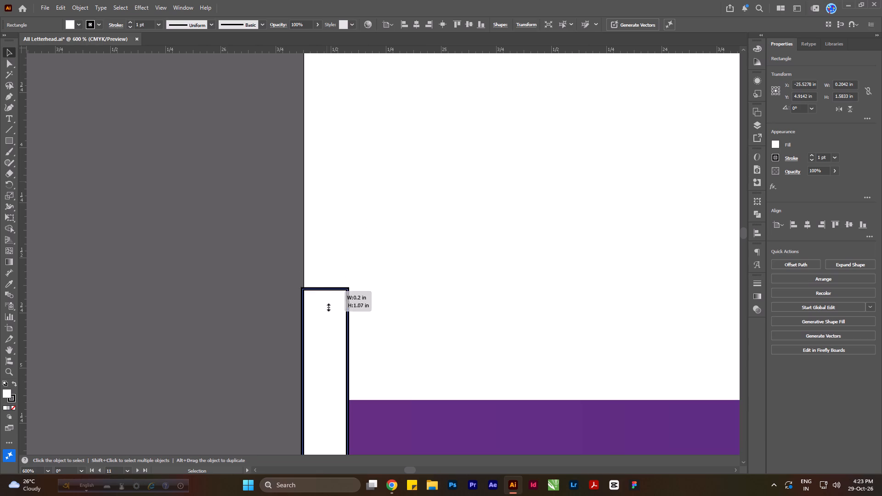
{"action": "left_click_drag", "start_coordinate": [328, 306], "coordinate": [329, 354]}
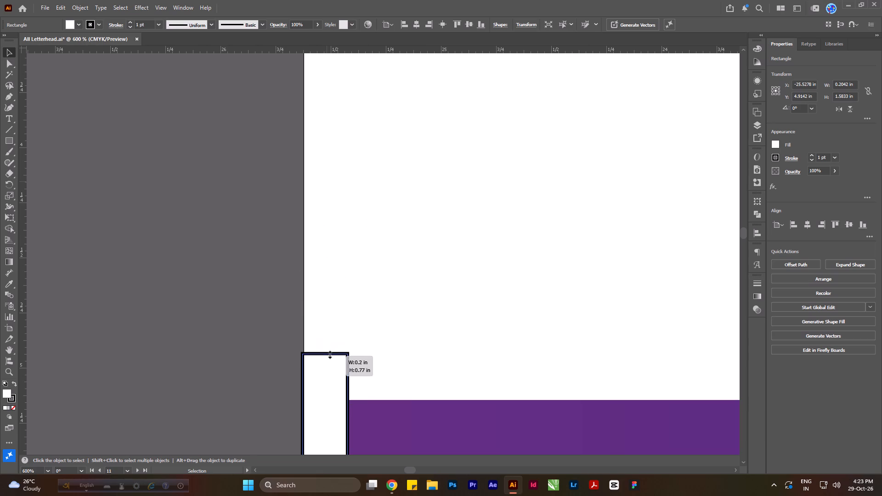
{"action": "left_click_drag", "start_coordinate": [329, 354], "coordinate": [329, 363]}
{"action": "scroll", "coordinate": [275, 262], "scroll_direction": "down", "scroll_amount": 3, "text": "alt"}
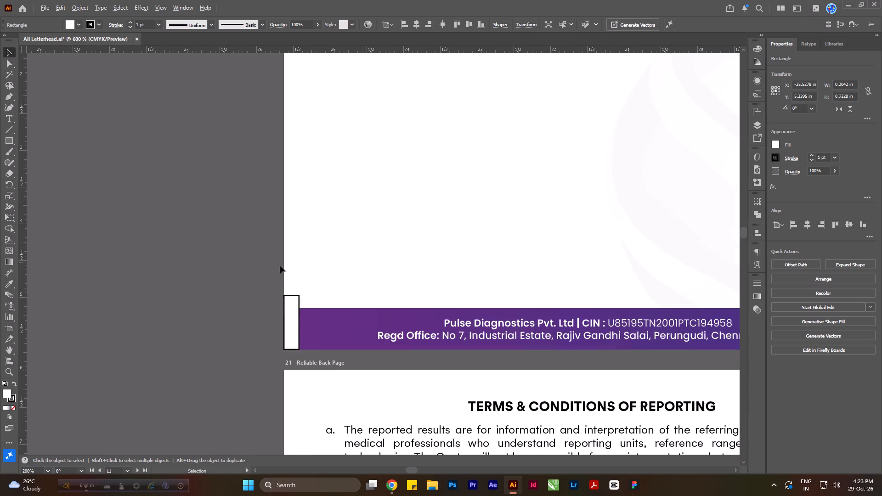
{"action": "key", "text": "Delete"}
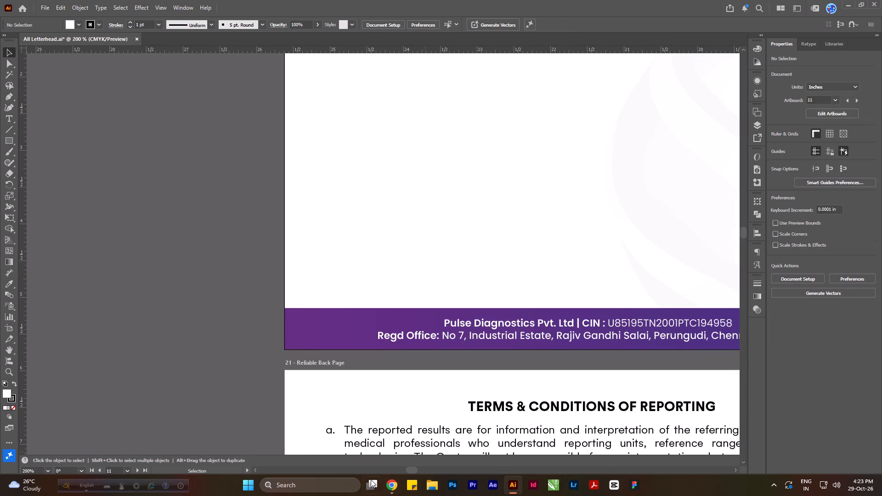
Switch to the Google Sheets print settings in Chrome and set the bottom margin to 0.75 inches.
{"action": "left_click", "coordinate": [395, 485]}
{"action": "left_click", "coordinate": [373, 281]}
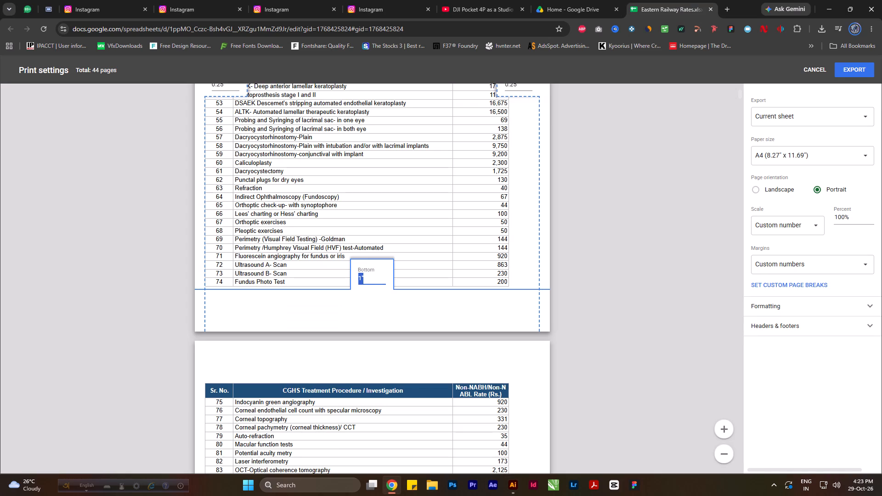
{"action": "type", "text": "0.74"}
{"action": "key", "text": "BackSpace"}
{"action": "key", "text": "5"}
{"action": "left_click", "coordinate": [398, 273]}
Set the top margin of the rate list to 1.6 inches and check the page layout.
{"action": "scroll", "coordinate": [398, 273], "scroll_direction": "up", "scroll_amount": 6}
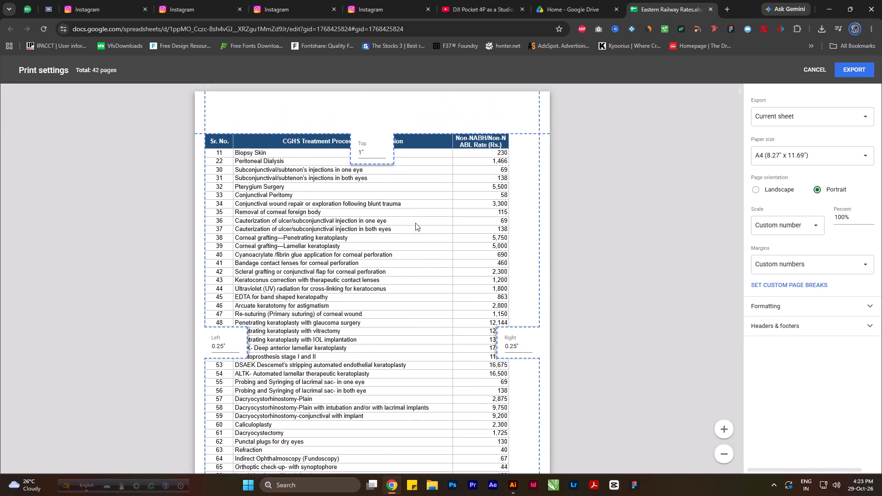
{"action": "left_click", "coordinate": [376, 152]}
{"action": "type", "text": "1.65"}
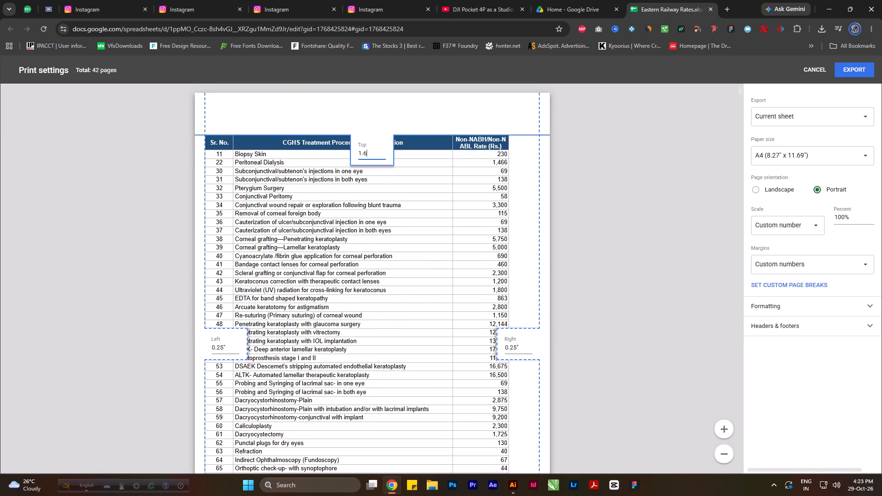
{"action": "key", "text": "BackSpace"}
{"action": "key", "text": "Tab"}
{"action": "scroll", "coordinate": [342, 180], "scroll_direction": "down", "scroll_amount": 11}
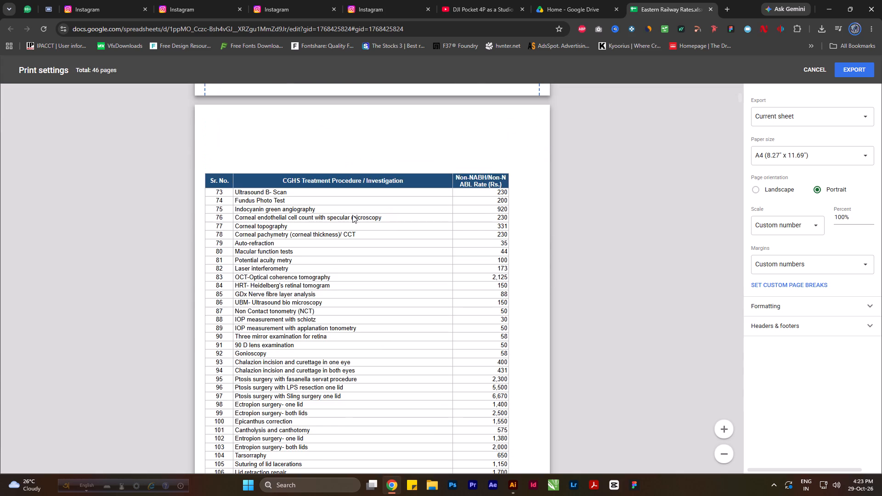
{"action": "scroll", "coordinate": [456, 225], "scroll_direction": "up", "scroll_amount": 17}
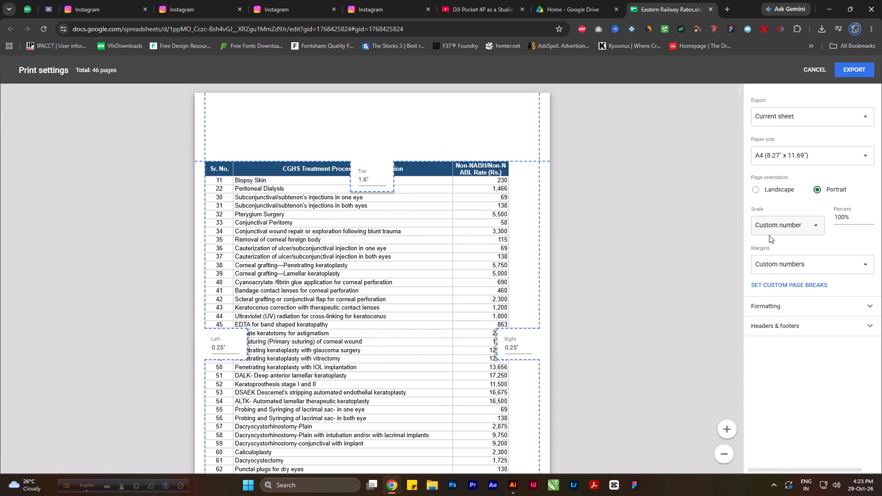
Set the print scale to Fit to width and check the table on the following pages.
{"action": "left_click", "coordinate": [807, 223]}
{"action": "left_click", "coordinate": [804, 169]}
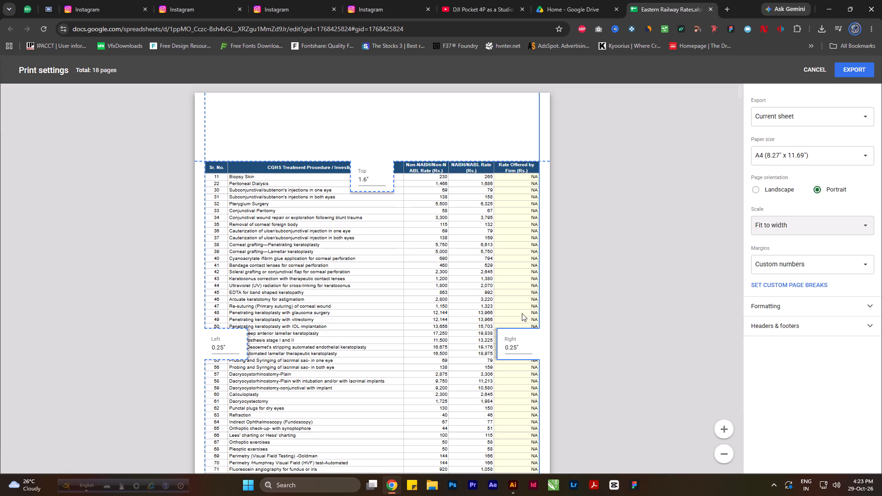
{"action": "scroll", "coordinate": [414, 286], "scroll_direction": "down", "scroll_amount": 14}
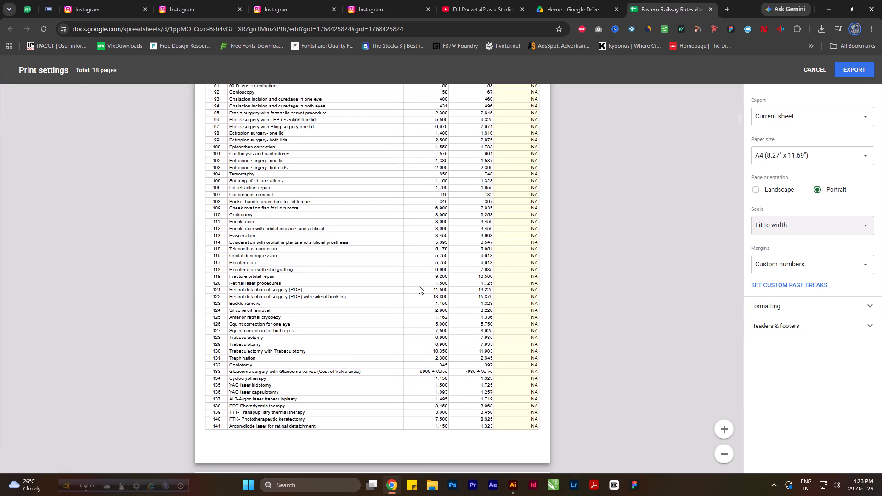
Review the table layout and page breaks on all remaining pages of the rate list, including the last page.
{"action": "scroll", "coordinate": [419, 286], "scroll_direction": "down", "scroll_amount": 13}
{"action": "scroll", "coordinate": [420, 287], "scroll_direction": "down", "scroll_amount": 14}
{"action": "scroll", "coordinate": [429, 302], "scroll_direction": "down", "scroll_amount": 10}
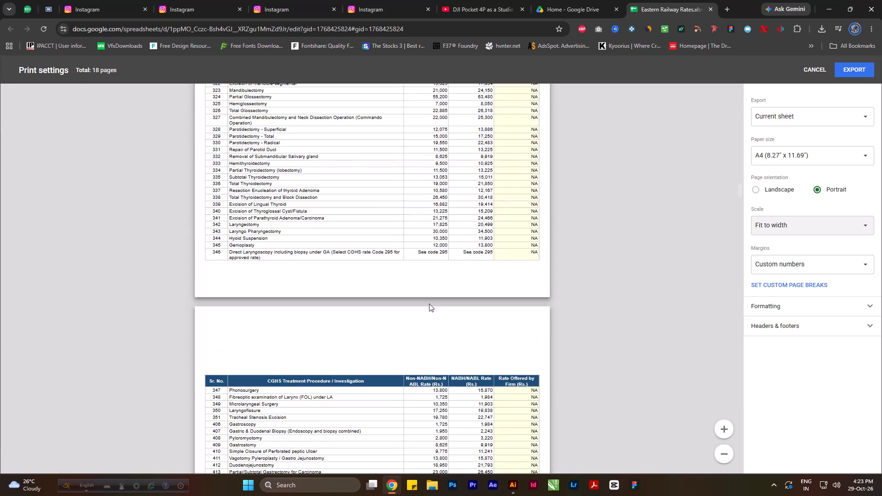
{"action": "scroll", "coordinate": [429, 304], "scroll_direction": "down", "scroll_amount": 10}
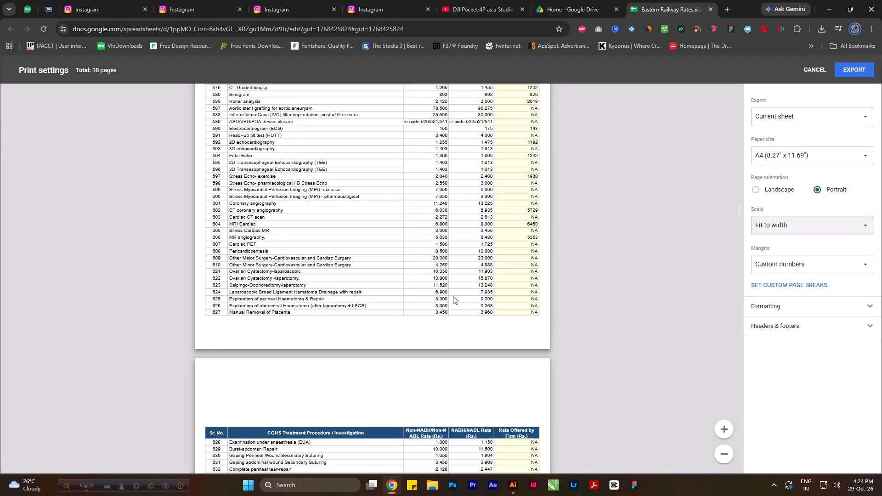
{"action": "scroll", "coordinate": [460, 321], "scroll_direction": "down", "scroll_amount": 18}
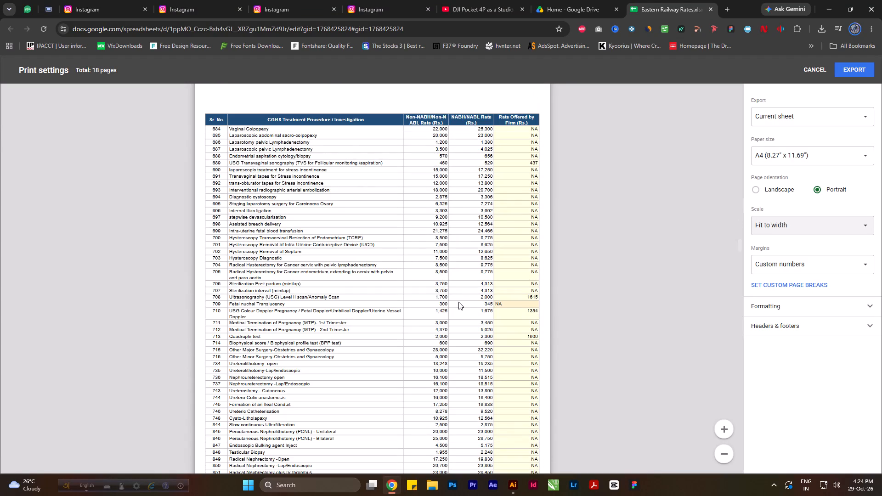
{"action": "scroll", "coordinate": [458, 302], "scroll_direction": "down", "scroll_amount": 20}
{"action": "scroll", "coordinate": [458, 302], "scroll_direction": "down", "scroll_amount": 20}
{"action": "scroll", "coordinate": [458, 302], "scroll_direction": "down", "scroll_amount": 20}
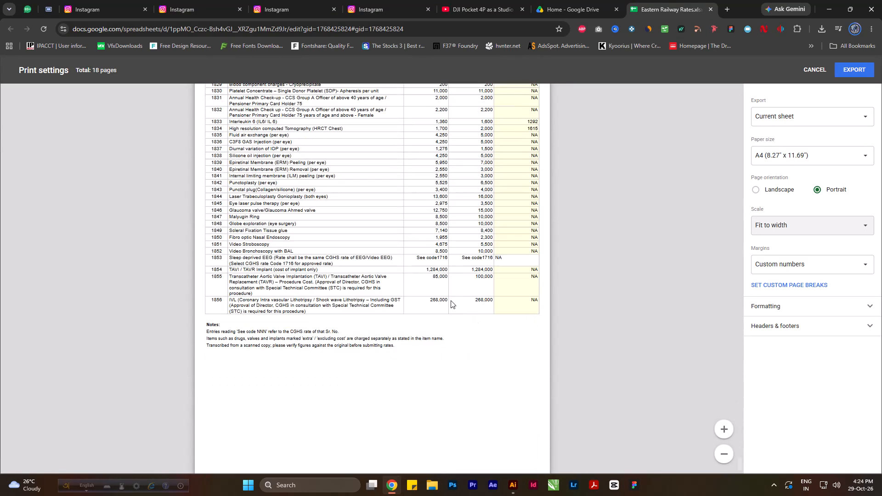
{"action": "scroll", "coordinate": [451, 300], "scroll_direction": "down", "scroll_amount": 10}
{"action": "scroll", "coordinate": [468, 312], "scroll_direction": "up", "scroll_amount": 11}
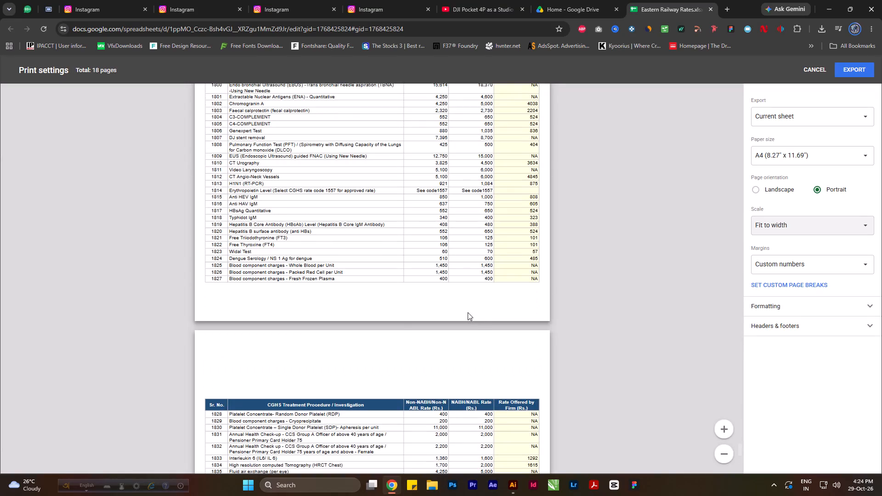
{"action": "scroll", "coordinate": [468, 312], "scroll_direction": "up", "scroll_amount": 4}
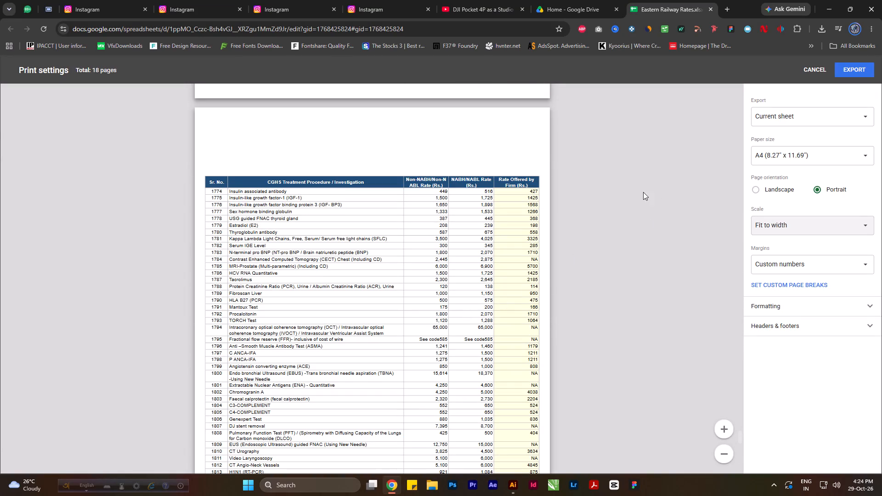
{"action": "scroll", "coordinate": [543, 218], "scroll_direction": "up", "scroll_amount": 12}
Export the rate list as a PDF and open the downloaded file in Acrobat.
{"action": "left_click", "coordinate": [860, 68]}
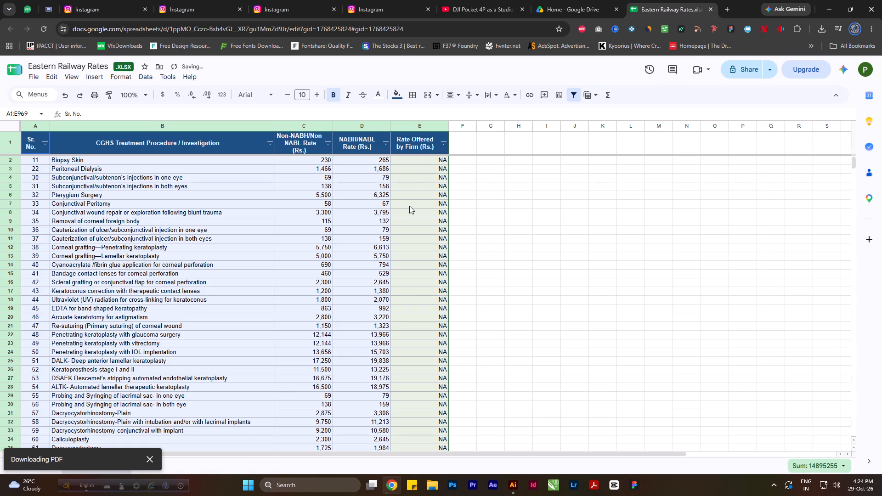
{"action": "left_click", "coordinate": [320, 376]}
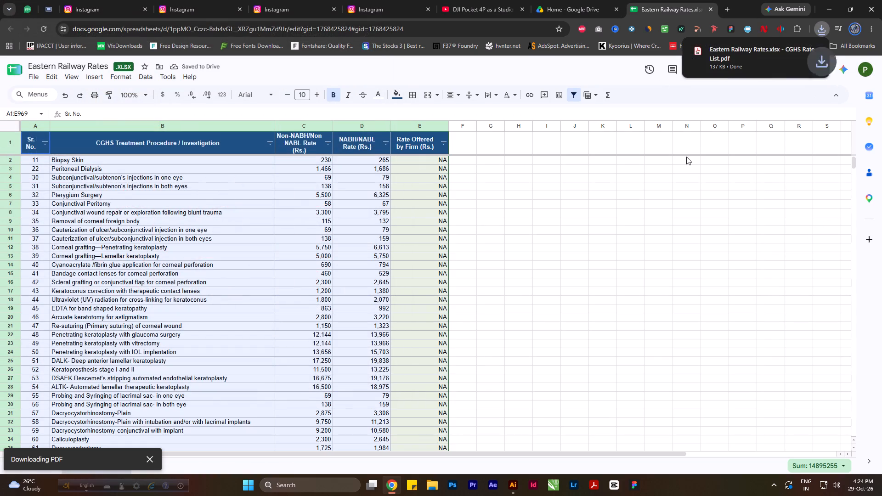
{"action": "left_click", "coordinate": [757, 48]}
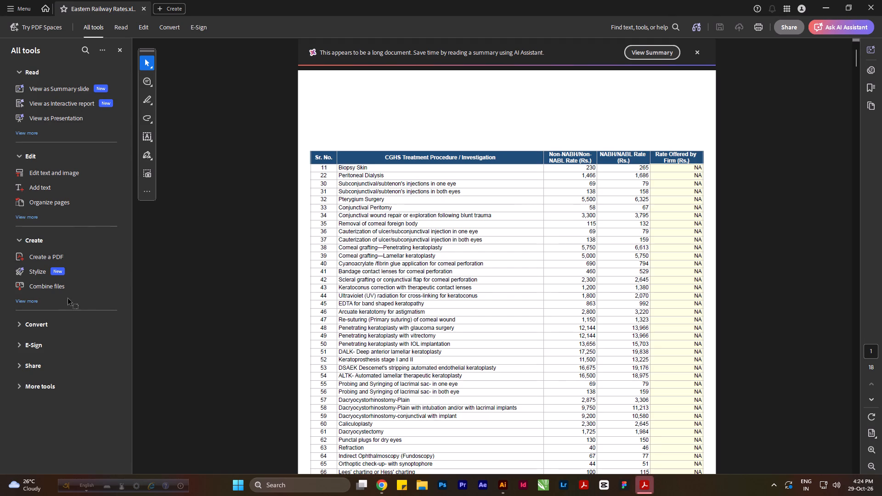
Switch to Illustrator and select all the artwork of the Neuberg Pulse official letterhead on artboard 11.
{"action": "left_click", "coordinate": [502, 485]}
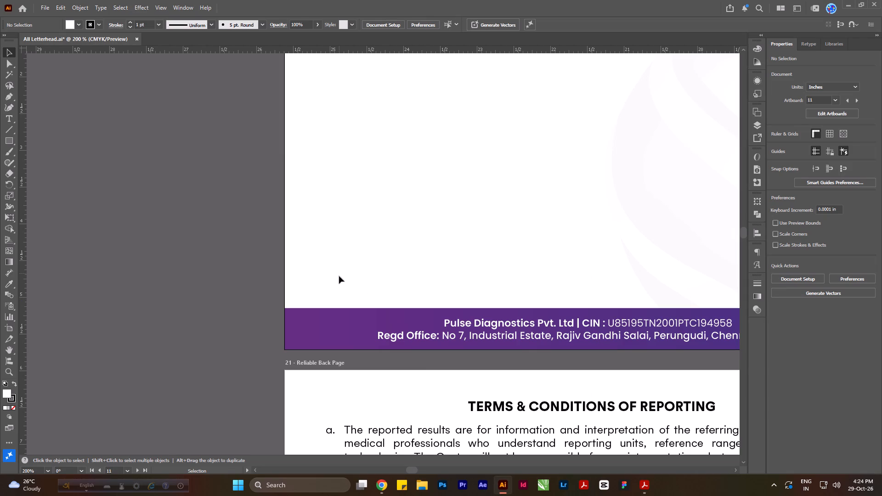
{"action": "scroll", "coordinate": [236, 367], "scroll_direction": "down", "scroll_amount": 1, "text": "alt"}
{"action": "scroll", "coordinate": [395, 215], "scroll_direction": "down", "scroll_amount": 1, "text": "alt"}
{"action": "key", "text": "space"}
{"action": "key", "text": "space"}
{"action": "key", "text": "space"}
{"action": "key", "text": "space"}
{"action": "key", "text": "space"}
{"action": "key", "text": "space"}
{"action": "key", "text": "space"}
{"action": "key", "text": "space"}
{"action": "key", "text": "space"}
{"action": "key", "text": "space"}
{"action": "key", "text": "space"}
{"action": "key", "text": "space"}
{"action": "key", "text": "space"}
{"action": "key", "text": "space"}
{"action": "key", "text": "space"}
{"action": "key", "text": "space"}
{"action": "key", "text": "space"}
{"action": "key", "text": "space"}
{"action": "key", "text": "space"}
{"action": "key", "text": "space"}
{"action": "left_click_drag", "start_coordinate": [448, 180], "coordinate": [356, 363]}
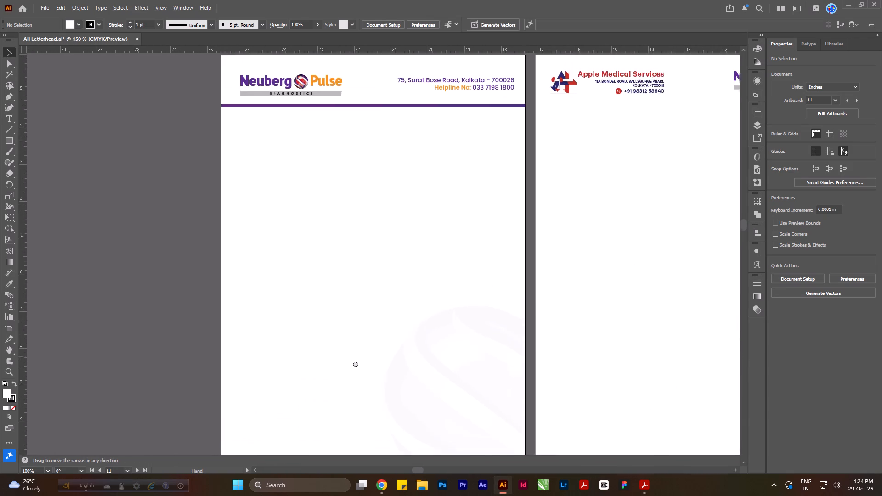
{"action": "left_click_drag", "start_coordinate": [356, 363], "coordinate": [378, 289]}
{"action": "scroll", "coordinate": [345, 440], "scroll_direction": "down", "scroll_amount": 1, "text": "alt"}
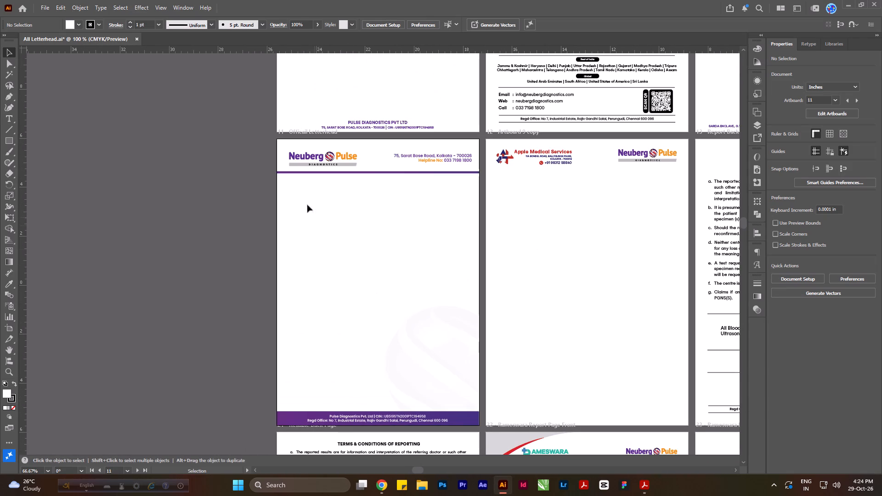
{"action": "left_click_drag", "start_coordinate": [270, 137], "coordinate": [481, 430]}
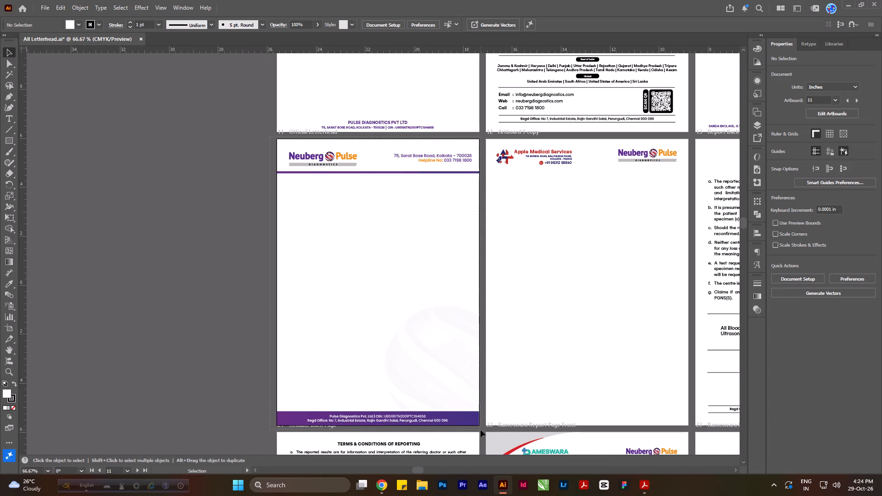
{"action": "left_click_drag", "start_coordinate": [481, 430], "coordinate": [483, 428]}
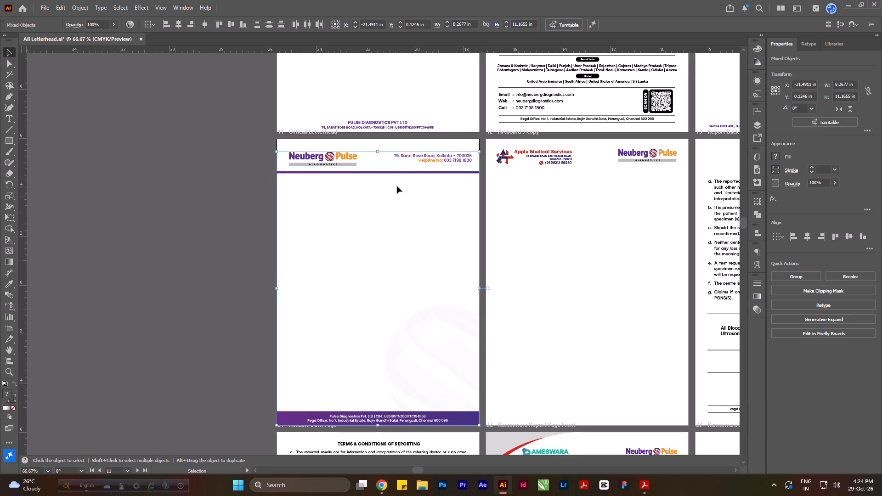
Set up Export for Screens for artboard 11 only, with JPG as the file format.
{"action": "scroll", "coordinate": [397, 186], "scroll_direction": "up", "scroll_amount": 1}
{"action": "scroll", "coordinate": [389, 153], "scroll_direction": "up", "scroll_amount": 2, "text": "alt"}
{"action": "left_click", "coordinate": [48, 9]}
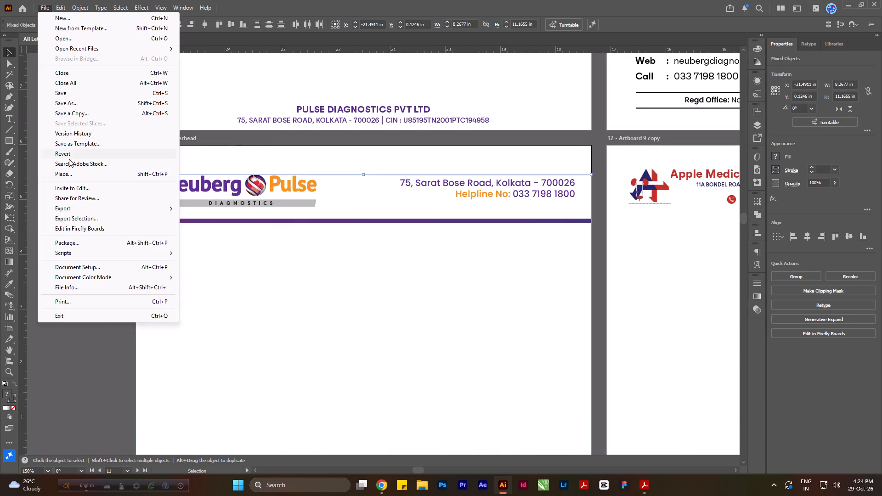
{"action": "left_click", "coordinate": [76, 219]}
{"action": "left_click", "coordinate": [493, 148]}
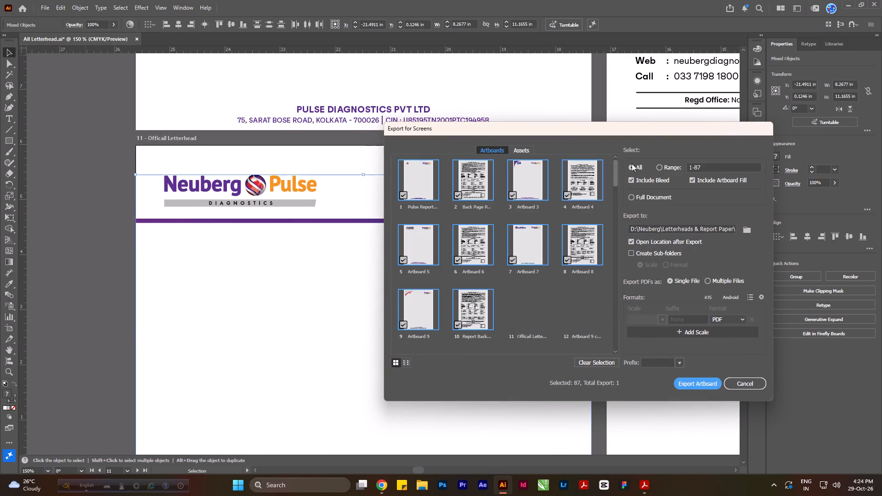
{"action": "left_click_drag", "start_coordinate": [720, 168], "coordinate": [651, 172]}
{"action": "type", "text": "11"}
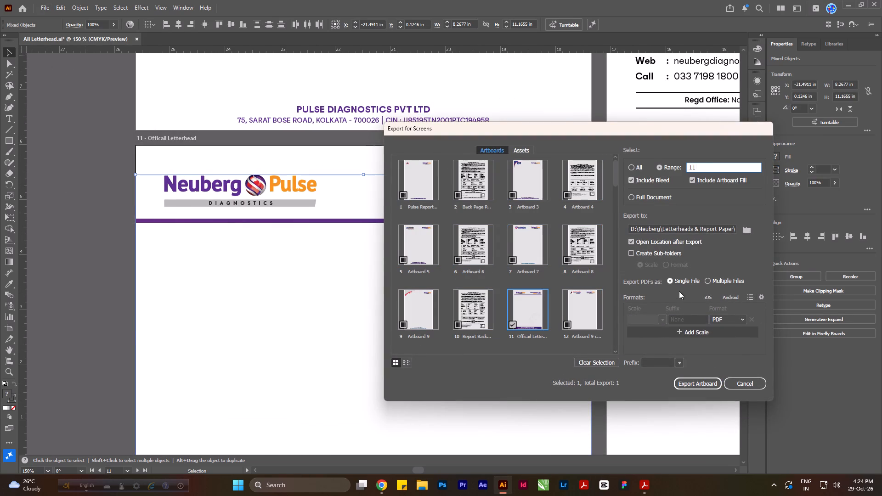
{"action": "left_click", "coordinate": [716, 318]}
{"action": "left_click", "coordinate": [731, 174]}
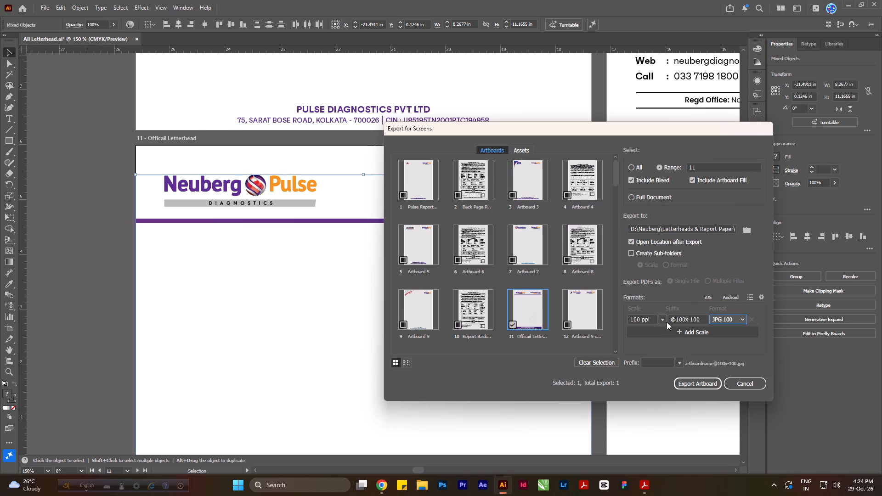
Export artboard 11 as a JPG at 300 ppi to the Downloads folder, replacing the existing Officail Letterhead.jpg.
{"action": "left_click_drag", "start_coordinate": [650, 318], "coordinate": [581, 328]}
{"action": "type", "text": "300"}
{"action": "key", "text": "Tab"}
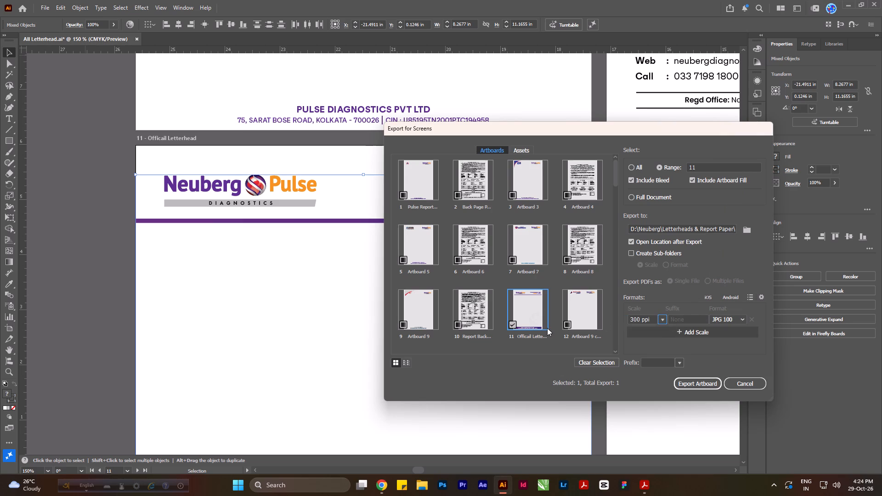
{"action": "left_click", "coordinate": [744, 228]}
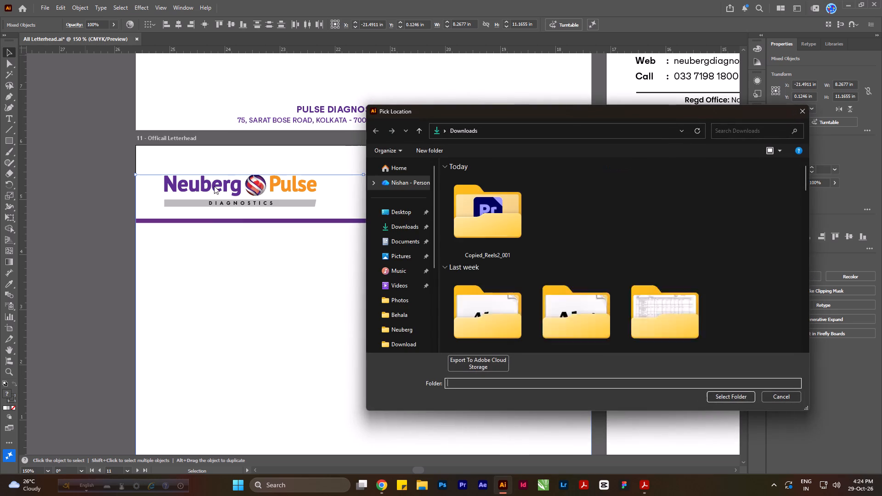
{"action": "left_click", "coordinate": [390, 218]}
{"action": "left_click", "coordinate": [392, 221]}
{"action": "left_click", "coordinate": [733, 399]}
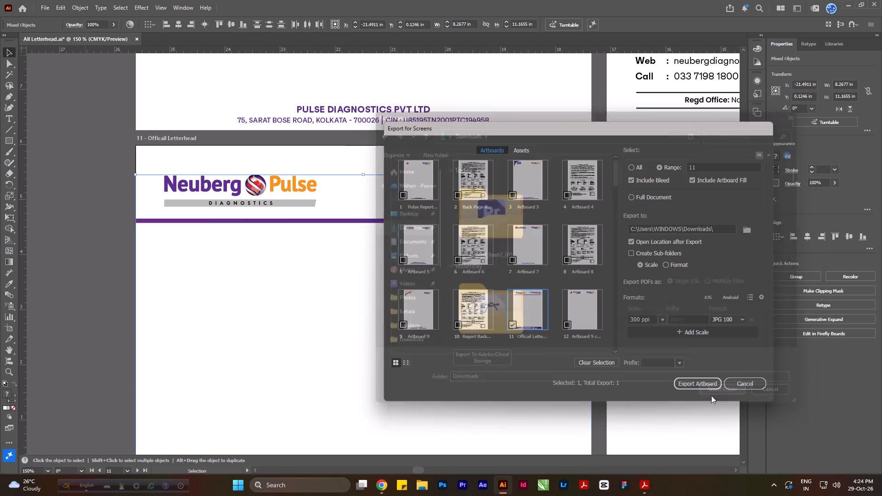
{"action": "left_click", "coordinate": [701, 385]}
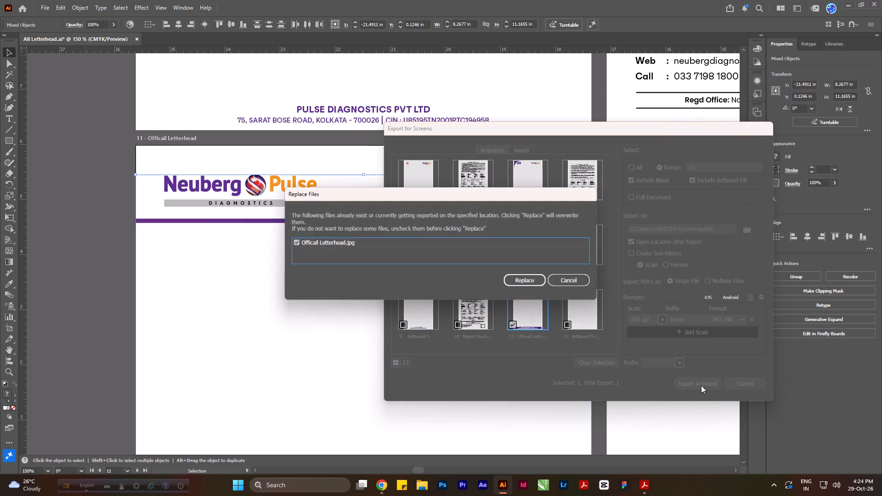
{"action": "left_click", "coordinate": [518, 284]}
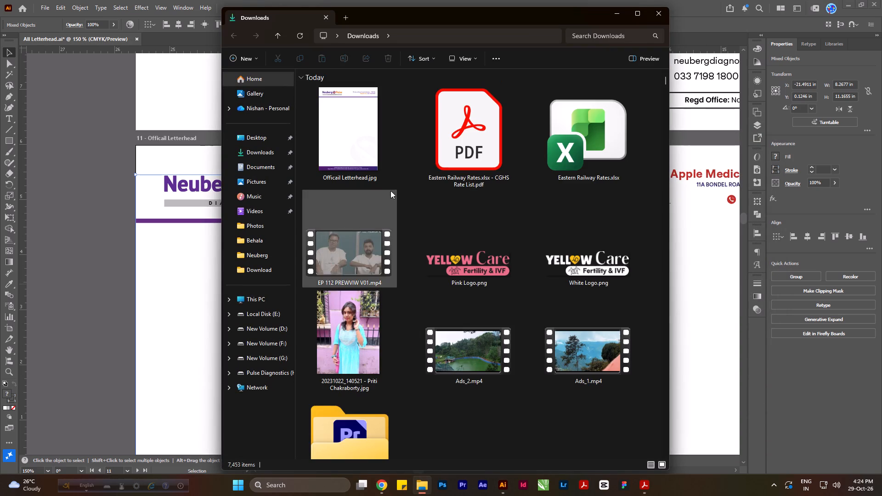
{"action": "left_click", "coordinate": [659, 12]}
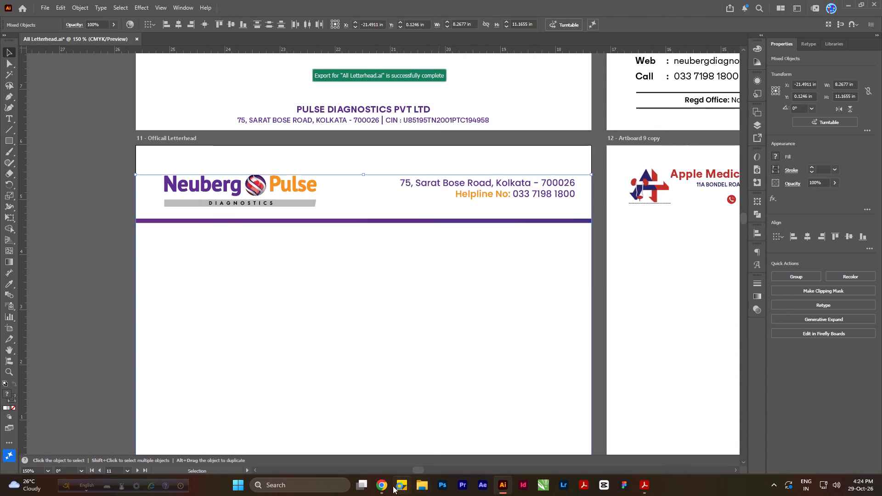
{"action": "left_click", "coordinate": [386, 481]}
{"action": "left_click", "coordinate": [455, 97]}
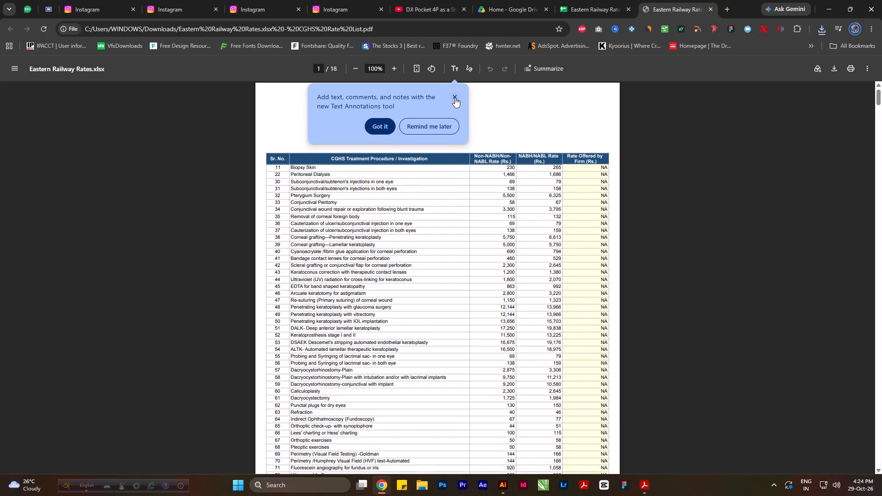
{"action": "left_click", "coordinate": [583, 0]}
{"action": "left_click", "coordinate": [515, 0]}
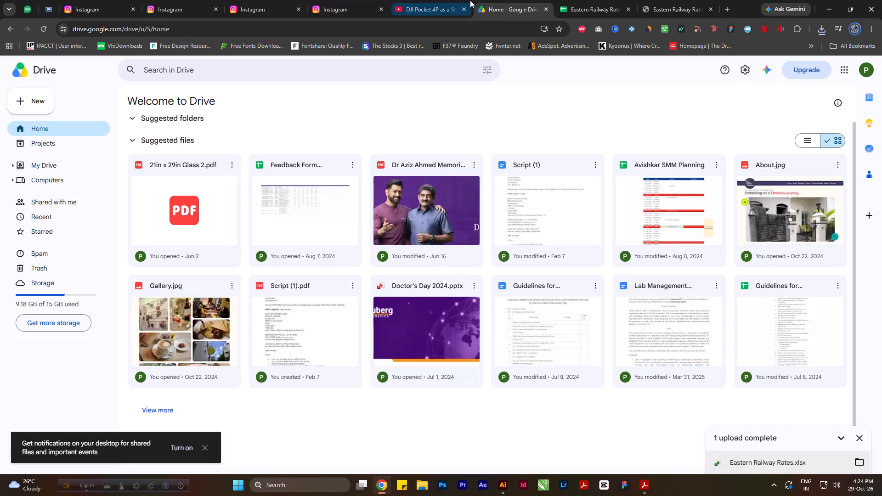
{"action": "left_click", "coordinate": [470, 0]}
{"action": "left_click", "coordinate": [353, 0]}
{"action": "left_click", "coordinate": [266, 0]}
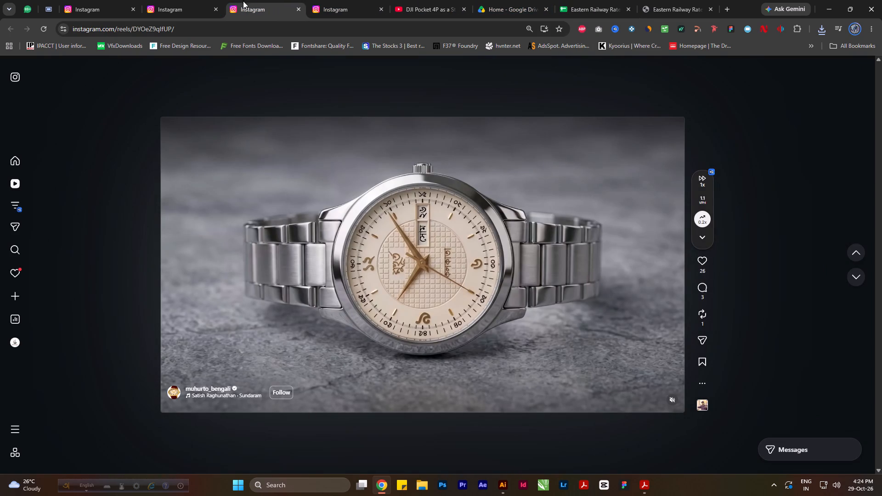
Switch to the rate list PDF in Acrobat, enter edit mode and start adding an image to the page.
{"action": "left_click", "coordinate": [649, 492]}
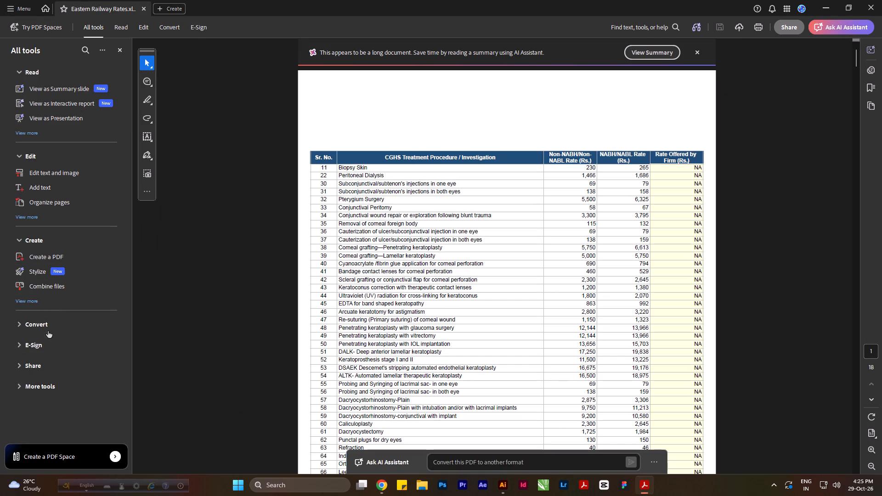
{"action": "left_click", "coordinate": [25, 219]}
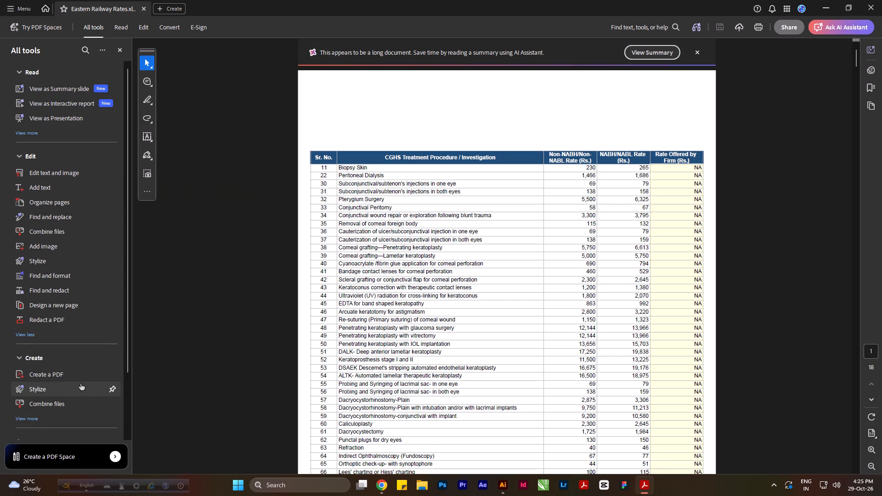
{"action": "scroll", "coordinate": [81, 381], "scroll_direction": "down", "scroll_amount": 3}
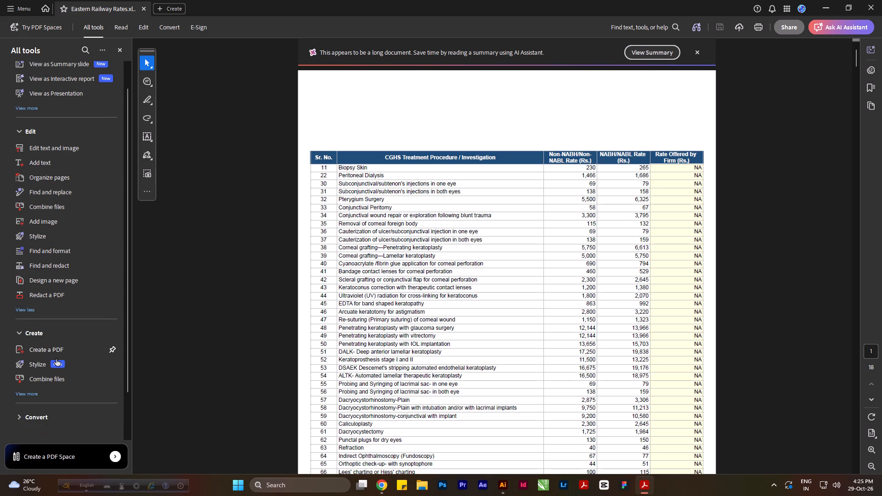
{"action": "scroll", "coordinate": [57, 359], "scroll_direction": "down", "scroll_amount": 2}
{"action": "scroll", "coordinate": [56, 357], "scroll_direction": "up", "scroll_amount": 12}
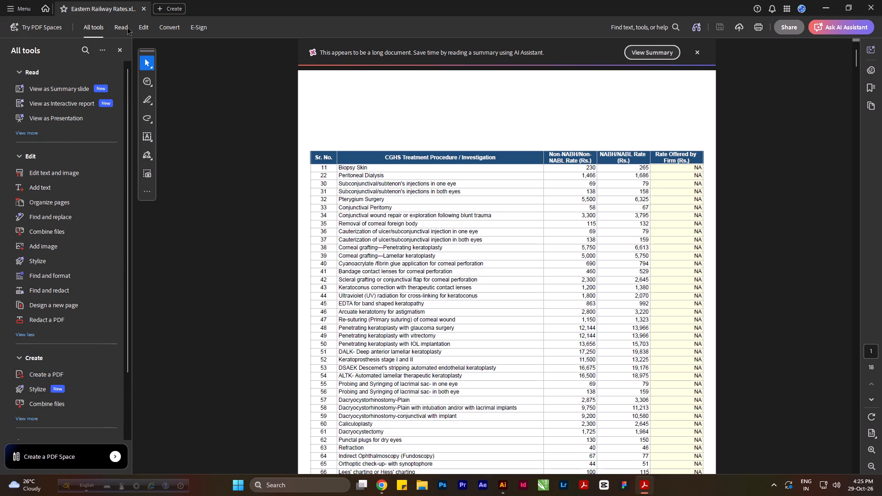
{"action": "left_click", "coordinate": [151, 28]}
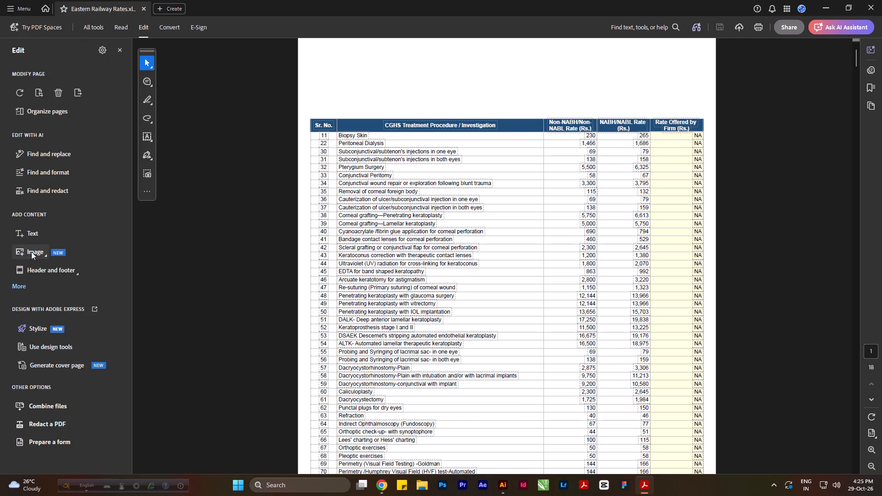
{"action": "double_click", "coordinate": [31, 252]}
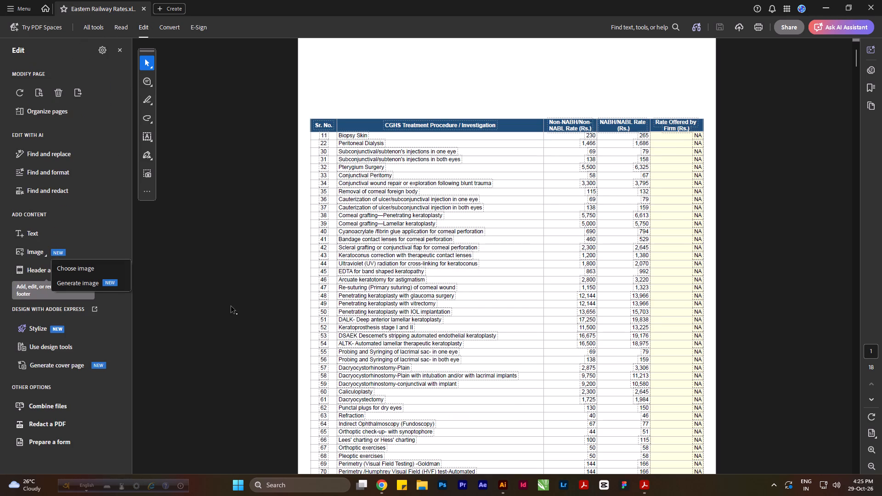
Add a background to the rate list PDF in Acrobat, with a file from the Downloads folder as its source.
{"action": "left_click", "coordinate": [232, 305]}
{"action": "left_click", "coordinate": [14, 285]}
{"action": "scroll", "coordinate": [53, 361], "scroll_direction": "down", "scroll_amount": 2}
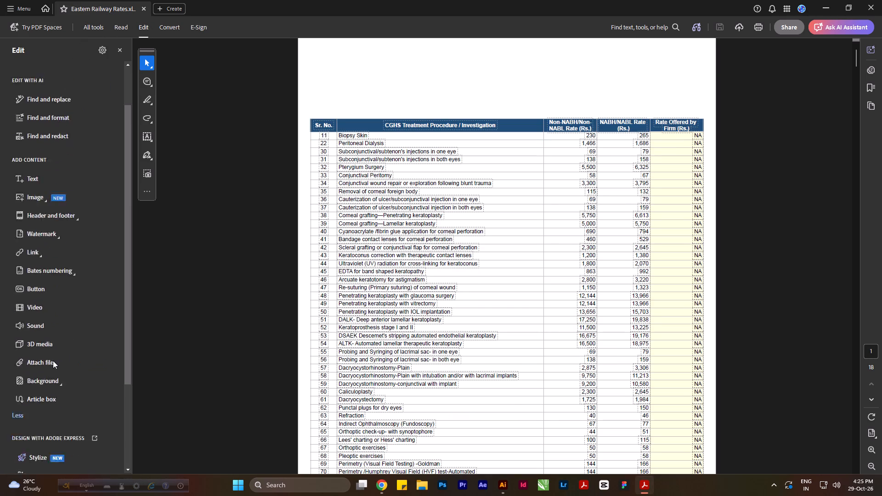
{"action": "left_click", "coordinate": [45, 344]}
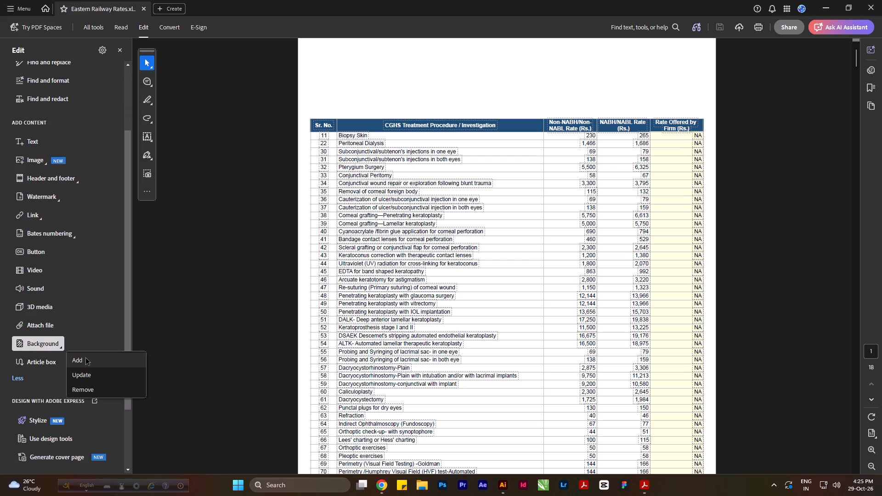
{"action": "left_click", "coordinate": [86, 358]}
{"action": "left_click", "coordinate": [270, 184]}
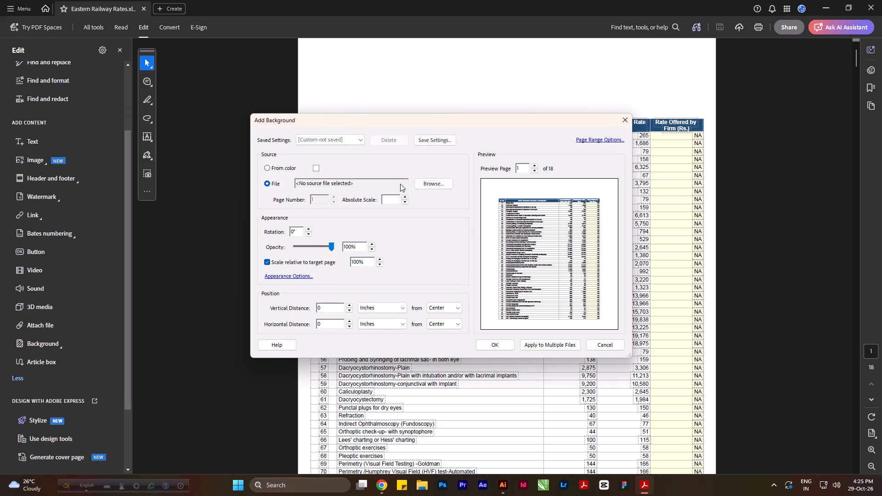
{"action": "left_click", "coordinate": [424, 182]}
{"action": "left_click", "coordinate": [278, 265]}
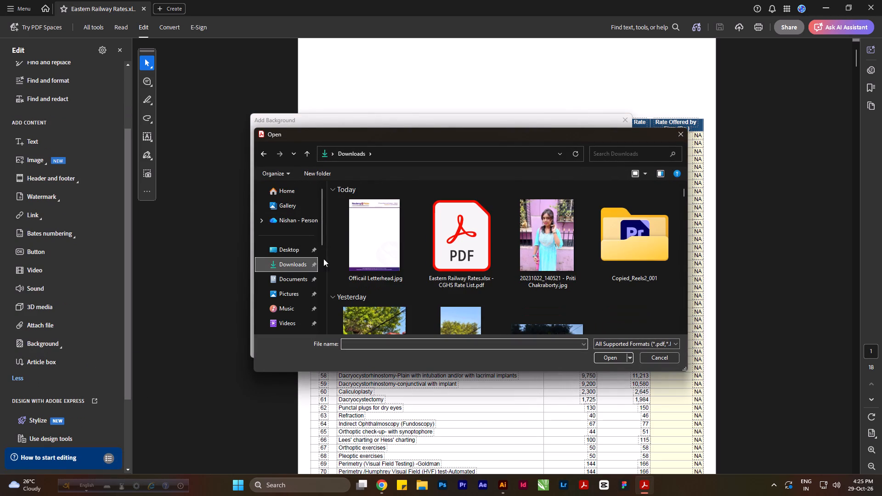
Choose Officail Letterhead.jpg as the background source file and apply it to the rate list PDF.
{"action": "left_click", "coordinate": [385, 229]}
{"action": "left_click", "coordinate": [612, 354]}
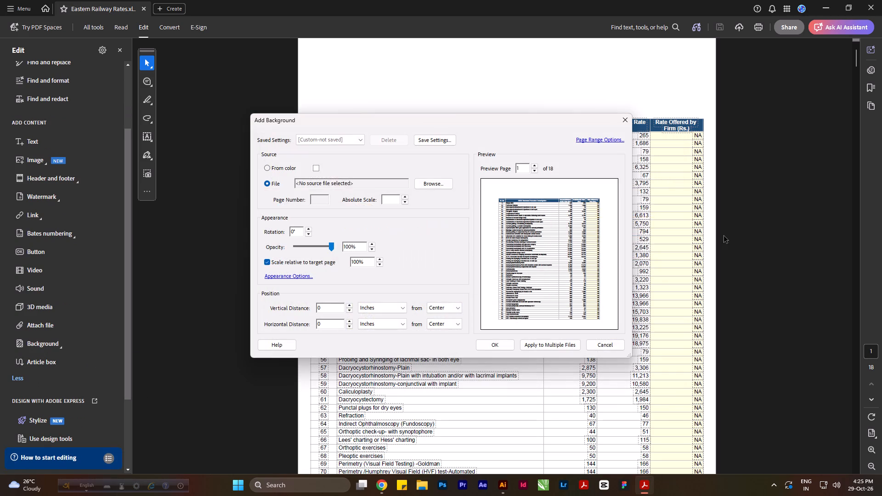
{"action": "left_click", "coordinate": [489, 345]}
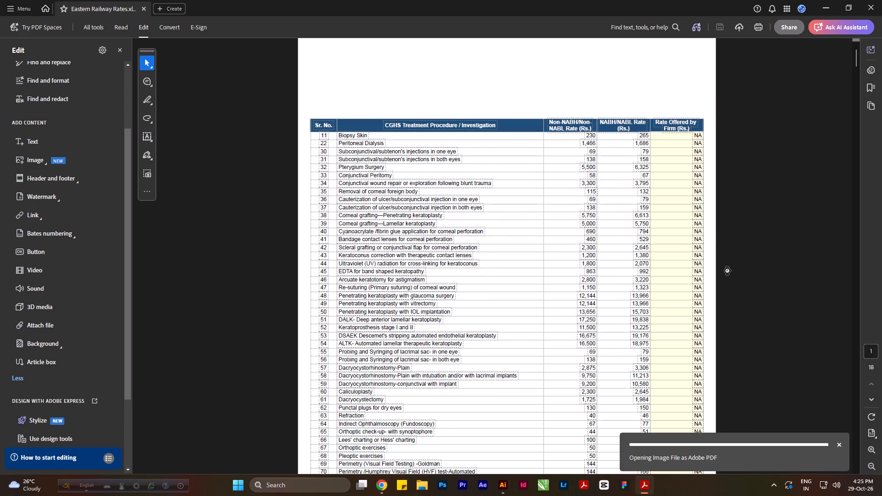
{"action": "left_click", "coordinate": [760, 181]}
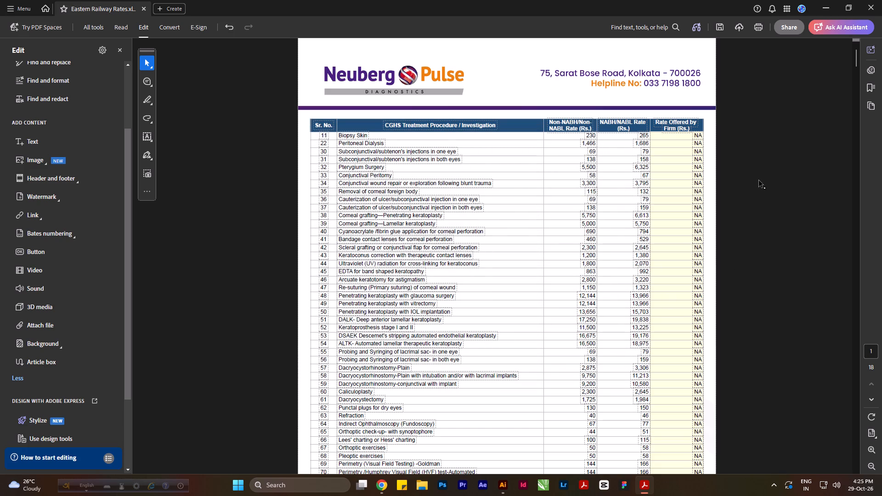
Save the rate list PDF with its letterhead background.
{"action": "key", "text": "ctrl+s"}
{"action": "key", "text": "ctrl+s"}
{"action": "key", "text": "ctrl+s"}
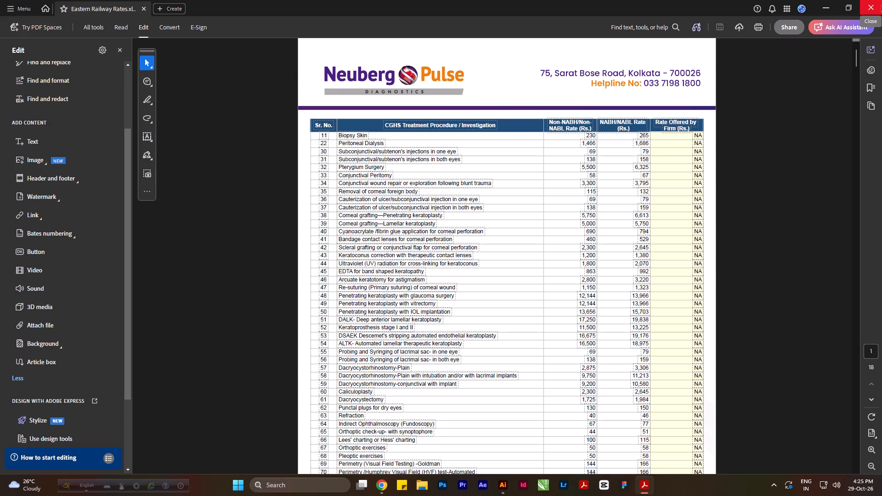
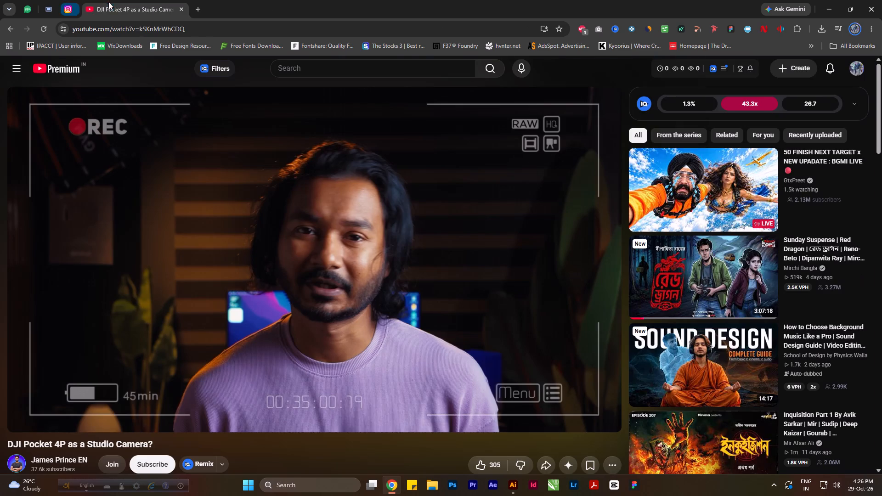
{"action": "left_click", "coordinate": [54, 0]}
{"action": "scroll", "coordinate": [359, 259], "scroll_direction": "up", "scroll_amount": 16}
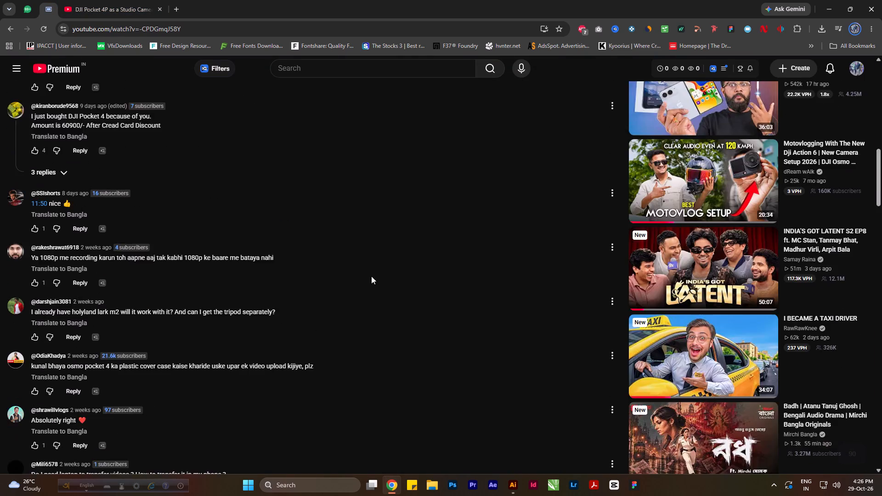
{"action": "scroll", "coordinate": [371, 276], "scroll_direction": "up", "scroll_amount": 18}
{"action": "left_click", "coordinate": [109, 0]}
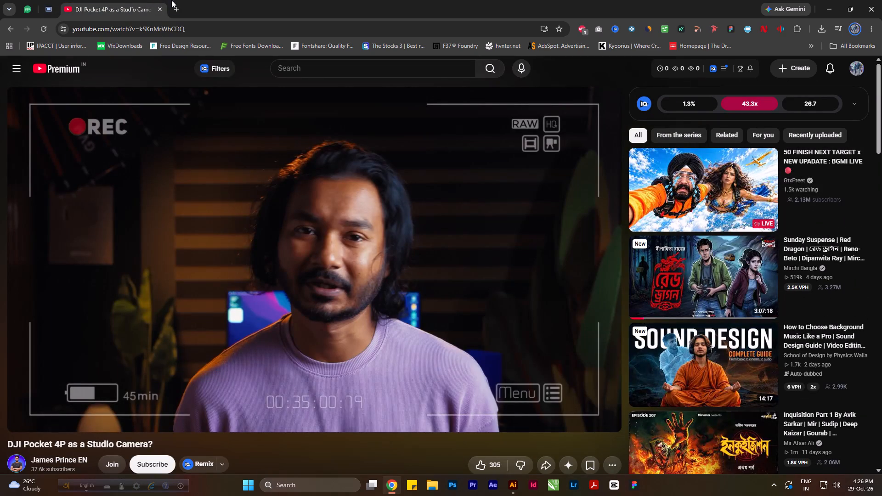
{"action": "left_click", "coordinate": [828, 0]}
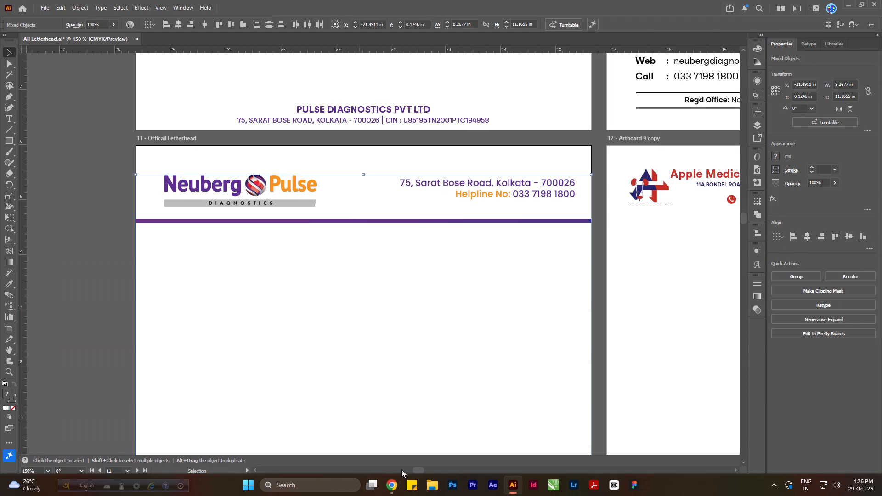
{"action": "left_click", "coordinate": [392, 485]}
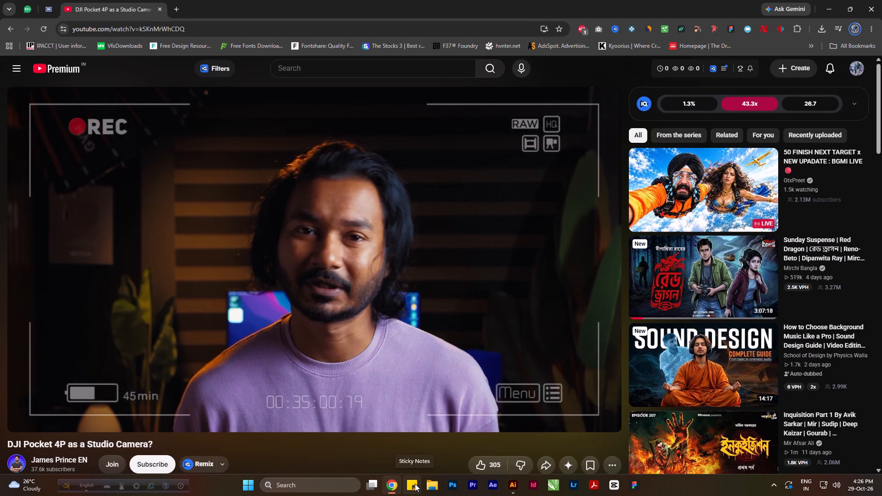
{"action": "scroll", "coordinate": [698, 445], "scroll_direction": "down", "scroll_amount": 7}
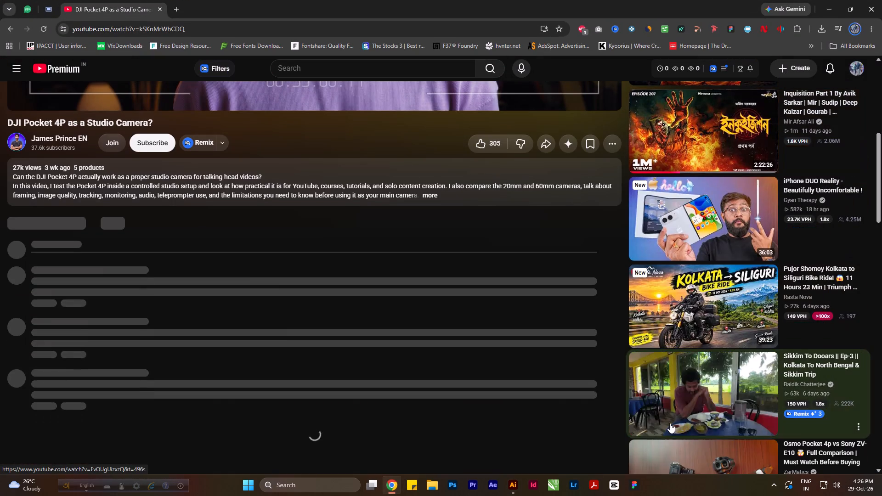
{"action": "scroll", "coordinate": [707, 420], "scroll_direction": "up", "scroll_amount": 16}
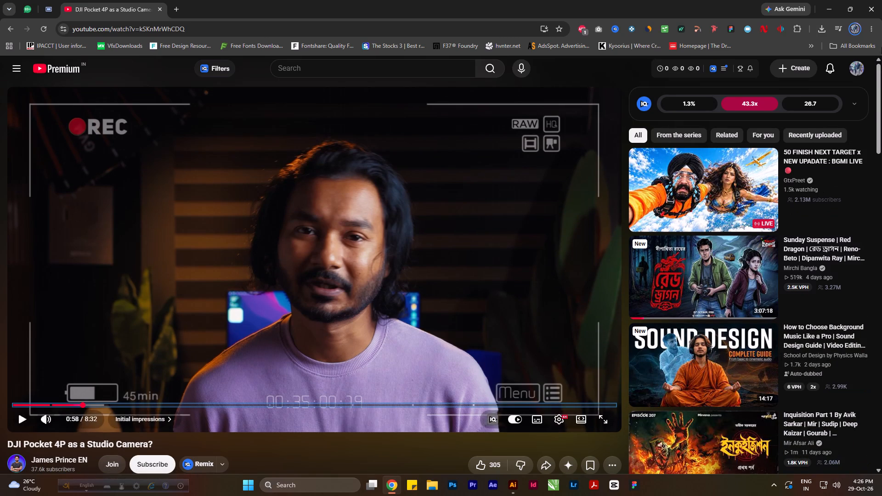
Switch back to Illustrator and deselect the Neuberg Pulse official letterhead artwork on artboard 11.
{"action": "left_click", "coordinate": [827, 0]}
{"action": "left_click", "coordinate": [109, 143]}
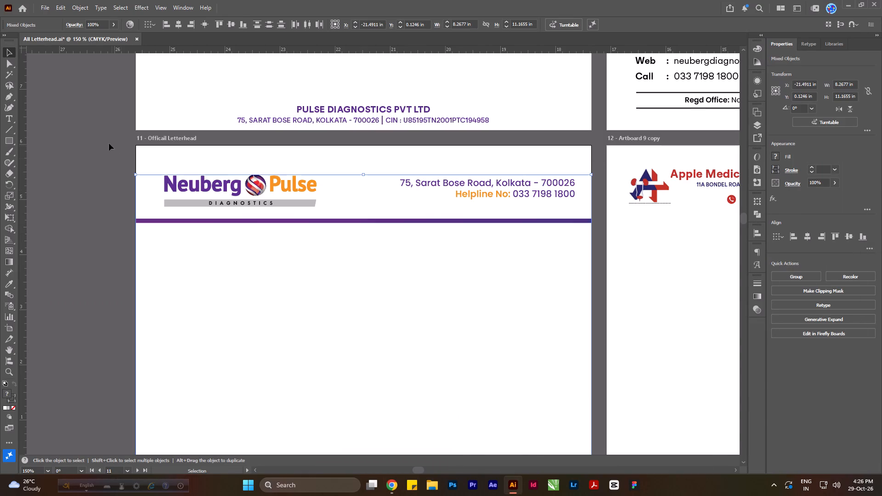
Save the All Letterhead.ai document in Illustrator.
{"action": "scroll", "coordinate": [202, 138], "scroll_direction": "down", "scroll_amount": 2, "text": "alt"}
{"action": "key", "text": "ctrl+s"}
{"action": "key", "text": "ctrl+s"}
{"action": "key", "text": "ctrl+s"}
{"action": "key", "text": "ctrl+s"}
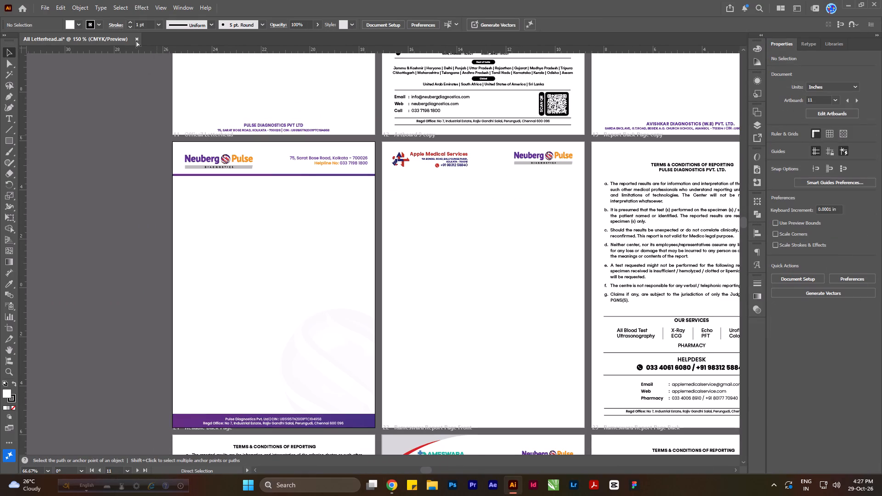
{"action": "left_click", "coordinate": [136, 40]}
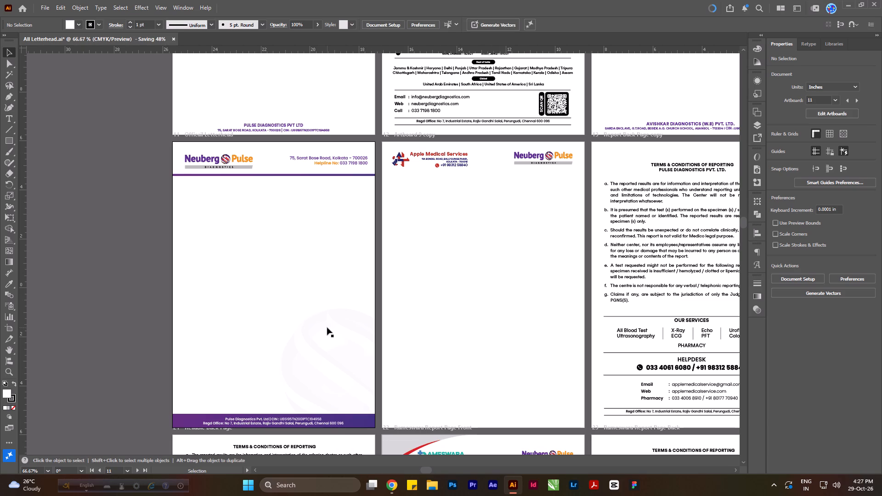
Look over the other letterhead and report-paper artboards, including the centre lists on the terms-and-conditions back pages.
{"action": "scroll", "coordinate": [328, 328], "scroll_direction": "down", "scroll_amount": 14}
{"action": "scroll", "coordinate": [463, 366], "scroll_direction": "down", "scroll_amount": 16}
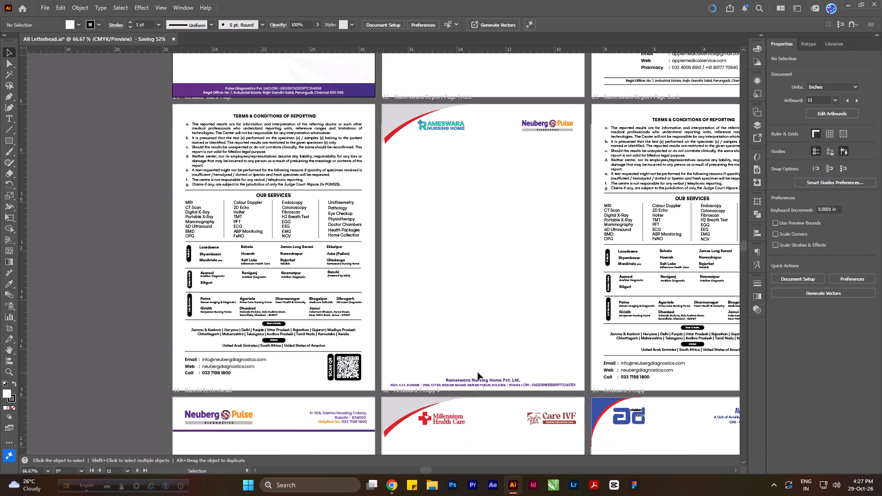
{"action": "scroll", "coordinate": [478, 372], "scroll_direction": "down", "scroll_amount": 18}
{"action": "scroll", "coordinate": [479, 373], "scroll_direction": "down", "scroll_amount": 20}
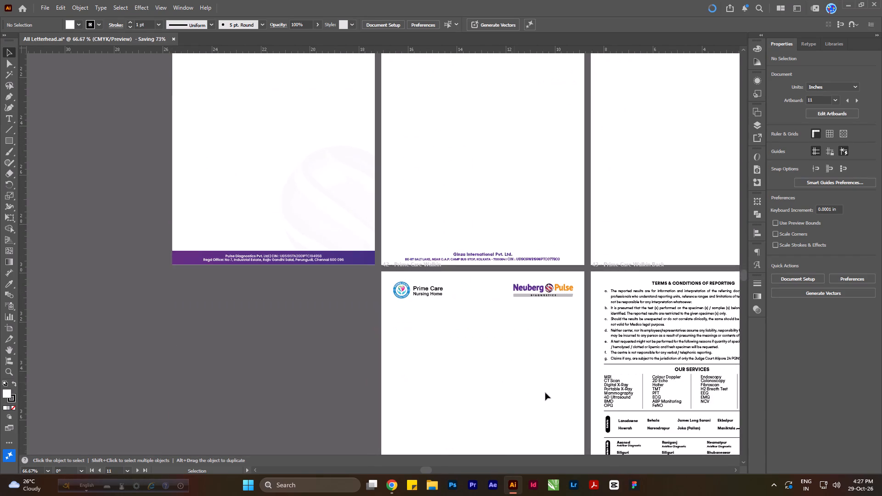
{"action": "scroll", "coordinate": [552, 395], "scroll_direction": "down", "scroll_amount": 9}
{"action": "scroll", "coordinate": [589, 393], "scroll_direction": "down", "scroll_amount": 12}
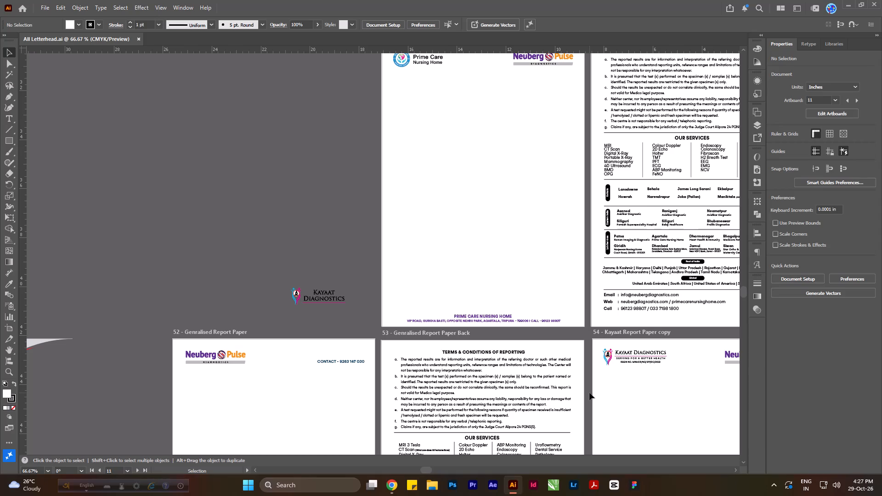
{"action": "scroll", "coordinate": [590, 393], "scroll_direction": "up", "scroll_amount": 1}
{"action": "scroll", "coordinate": [590, 393], "scroll_direction": "down", "scroll_amount": 3}
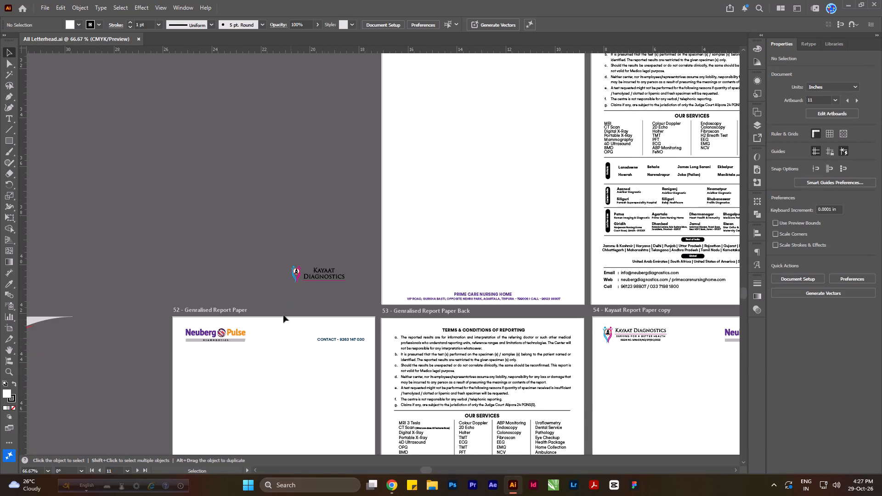
{"action": "scroll", "coordinate": [220, 294], "scroll_direction": "down", "scroll_amount": 6, "text": "alt"}
{"action": "scroll", "coordinate": [546, 360], "scroll_direction": "down", "scroll_amount": 7}
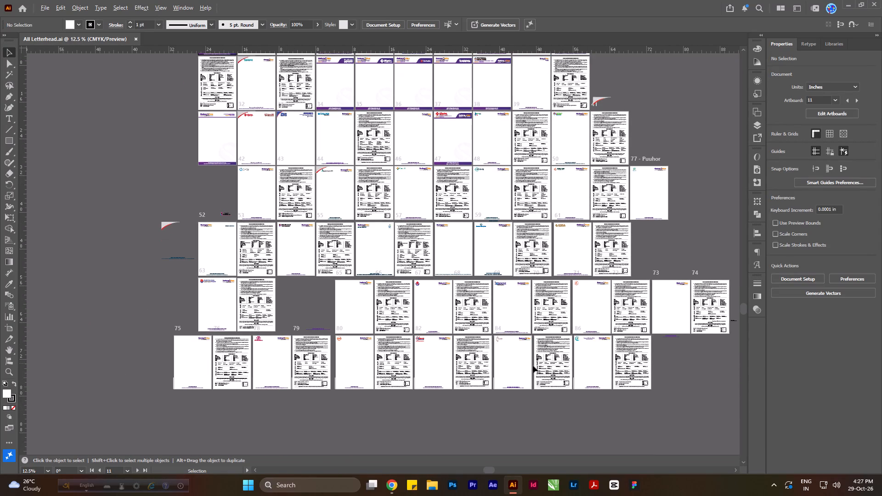
{"action": "scroll", "coordinate": [431, 365], "scroll_direction": "up", "scroll_amount": 7, "text": "alt"}
{"action": "scroll", "coordinate": [248, 141], "scroll_direction": "down", "scroll_amount": 2, "text": "alt"}
{"action": "scroll", "coordinate": [459, 252], "scroll_direction": "up", "scroll_amount": 1, "text": "alt"}
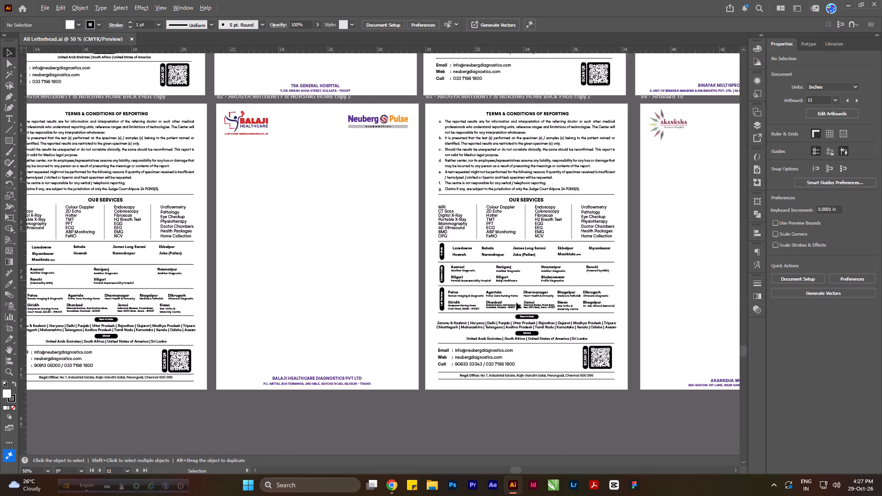
{"action": "scroll", "coordinate": [603, 336], "scroll_direction": "up", "scroll_amount": 2, "text": "alt"}
{"action": "scroll", "coordinate": [629, 278], "scroll_direction": "up", "scroll_amount": 2, "text": "alt"}
{"action": "scroll", "coordinate": [564, 278], "scroll_direction": "down", "scroll_amount": 1, "text": "alt"}
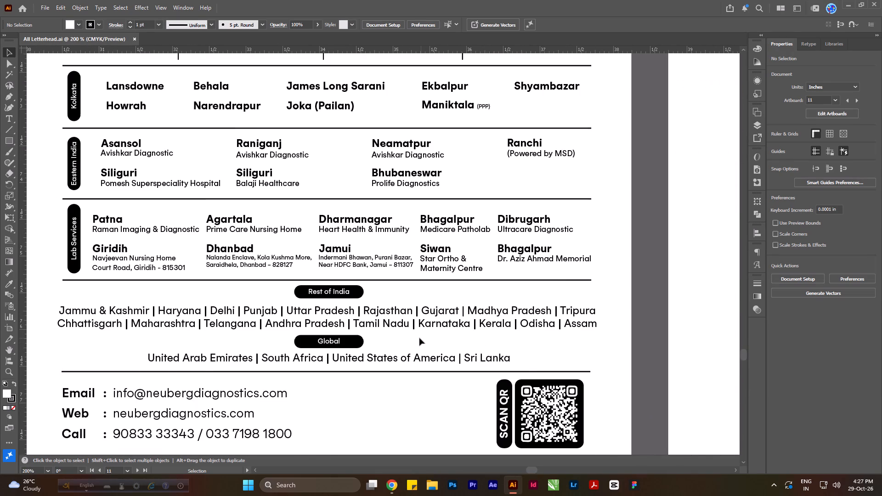
Switch to Chrome, search for Prolife Diagnostic in a new tab and open the prolifediagnostics.in website.
{"action": "left_click", "coordinate": [397, 481]}
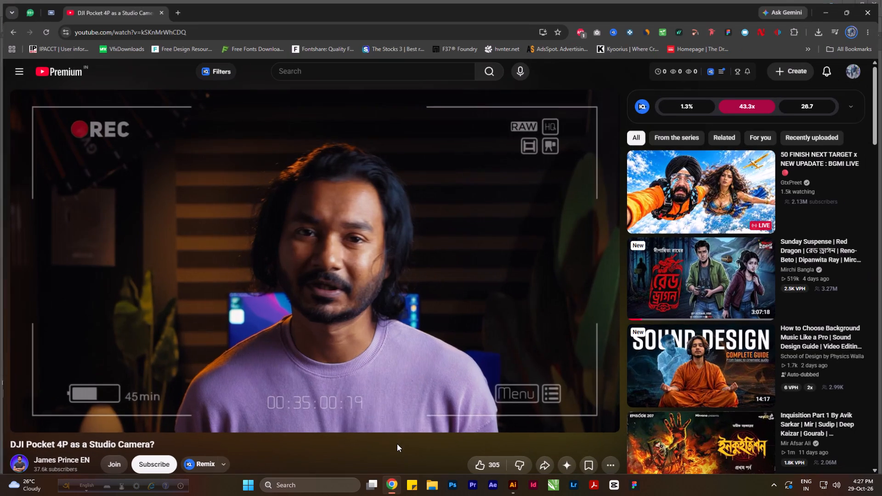
{"action": "left_click", "coordinate": [184, 0]}
{"action": "left_click", "coordinate": [173, 0]}
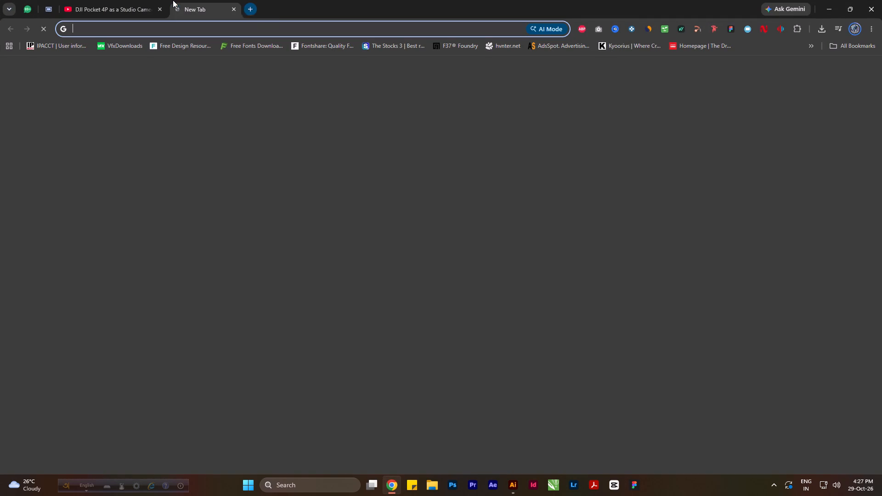
{"action": "type", "text": "Prolifer"}
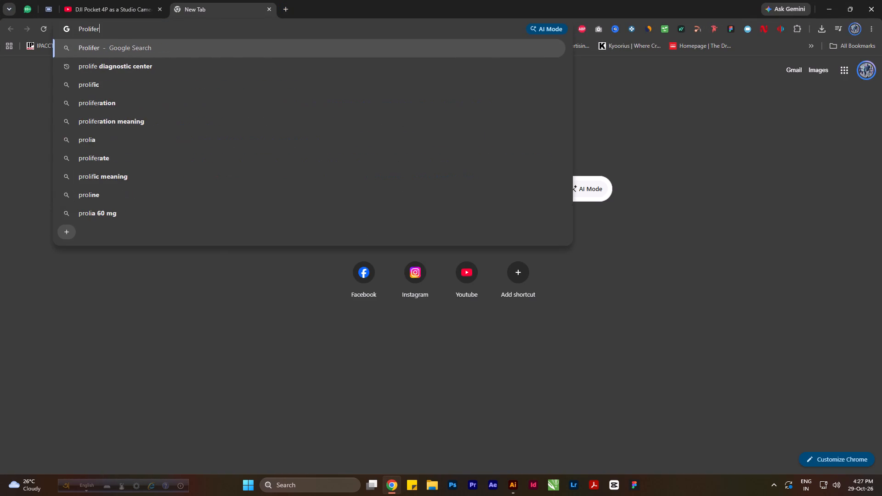
{"action": "key", "text": "BackSpace"}
{"action": "key", "text": "space"}
{"action": "type", "text": "Diagnos"}
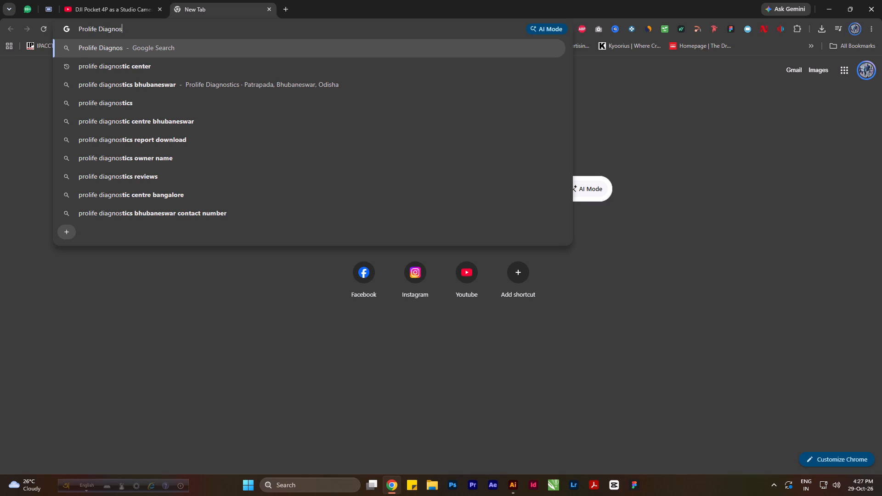
{"action": "type", "text": "tic"}
{"action": "key", "text": "Return"}
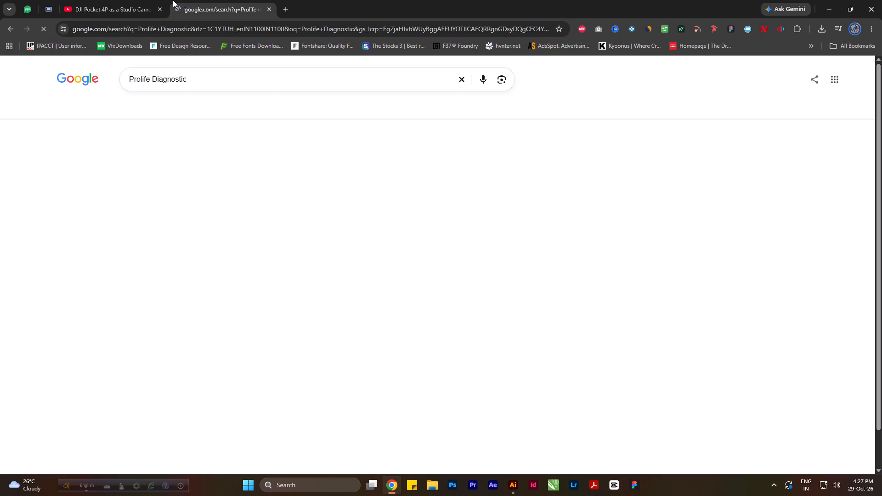
{"action": "left_click", "coordinate": [200, 180]}
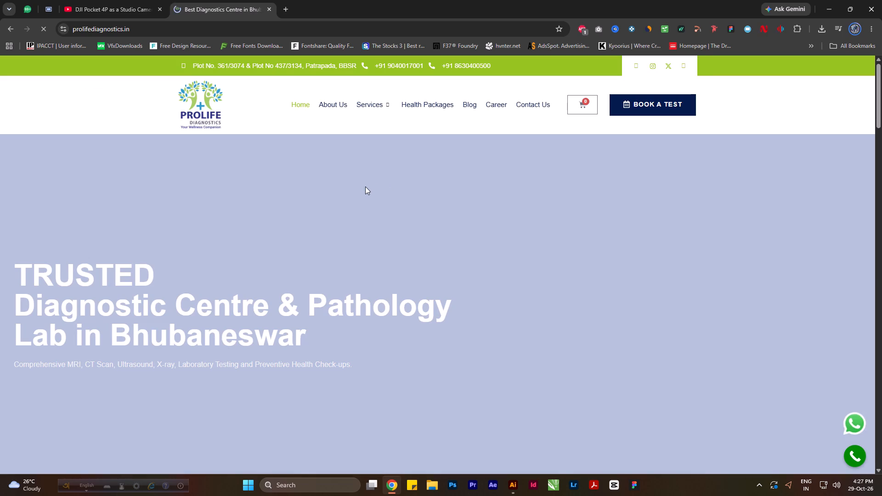
Examine the Prolife Diagnostics home page, including its logo, accreditation section, contact details and services list.
{"action": "scroll", "coordinate": [232, 147], "scroll_direction": "down", "scroll_amount": 5}
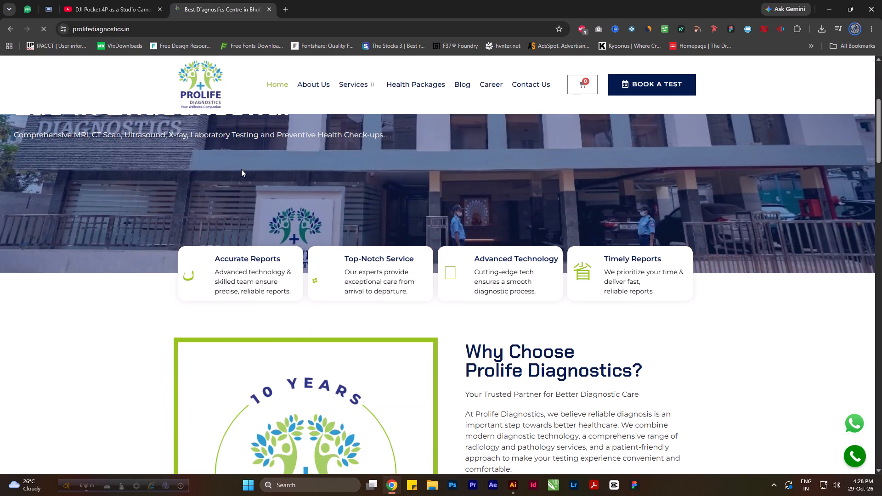
{"action": "scroll", "coordinate": [241, 169], "scroll_direction": "down", "scroll_amount": 4}
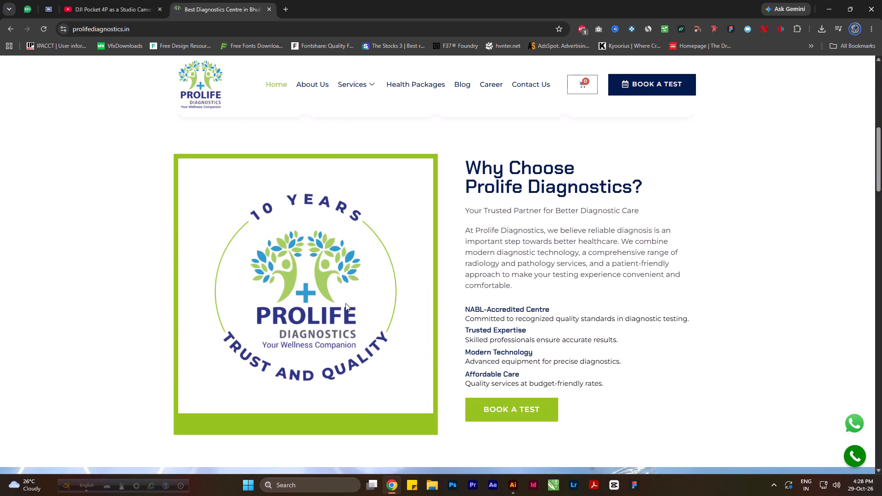
{"action": "left_click_drag", "start_coordinate": [302, 338], "coordinate": [361, 294]}
{"action": "left_click_drag", "start_coordinate": [352, 294], "coordinate": [311, 378]}
{"action": "scroll", "coordinate": [338, 325], "scroll_direction": "down", "scroll_amount": 11}
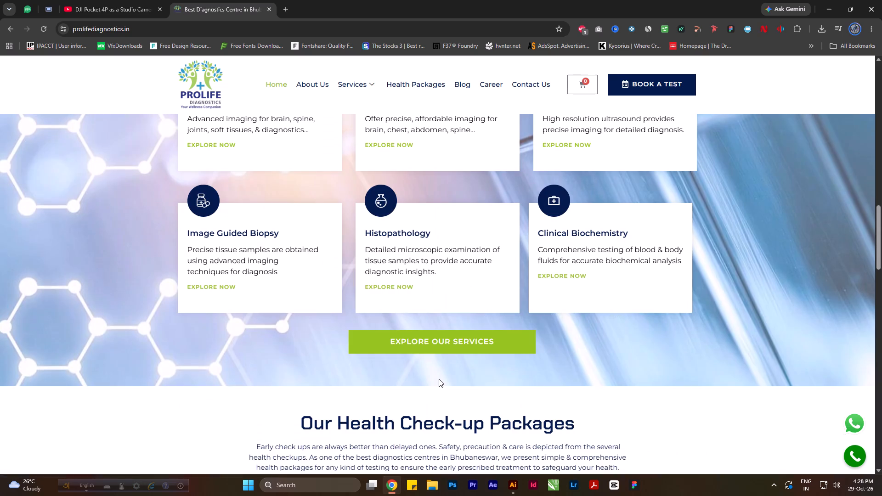
{"action": "scroll", "coordinate": [439, 379], "scroll_direction": "down", "scroll_amount": 17}
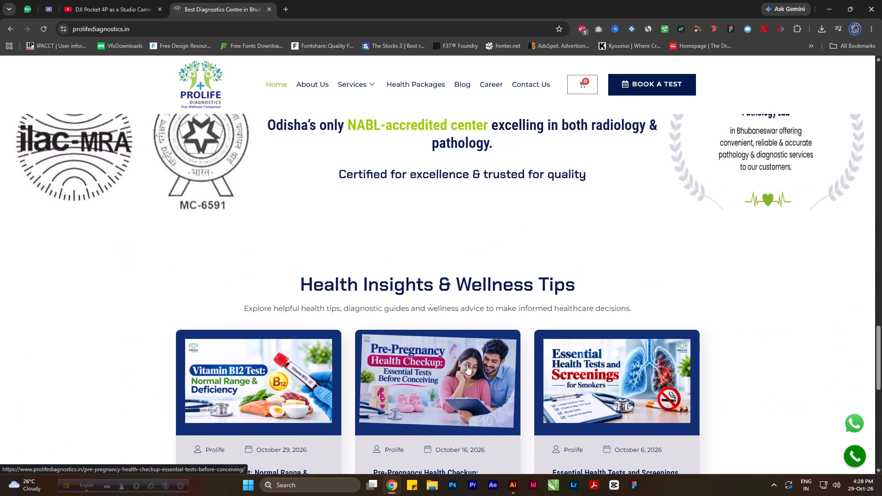
{"action": "scroll", "coordinate": [468, 352], "scroll_direction": "up", "scroll_amount": 4}
{"action": "left_click_drag", "start_coordinate": [204, 328], "coordinate": [167, 349]}
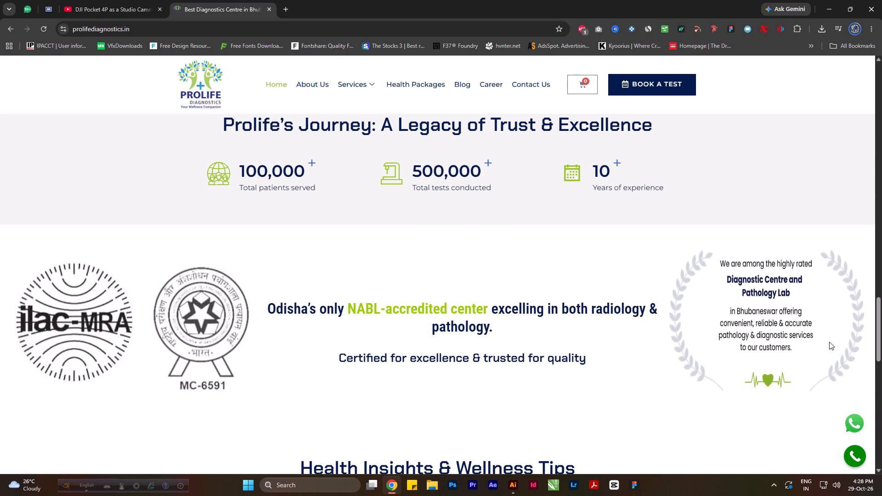
{"action": "left_click_drag", "start_coordinate": [825, 342], "coordinate": [668, 394]}
{"action": "scroll", "coordinate": [639, 367], "scroll_direction": "down", "scroll_amount": 5}
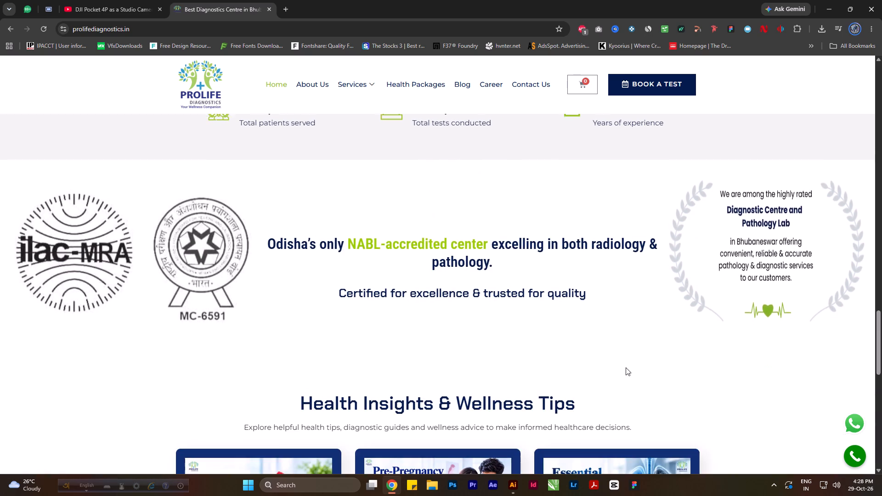
{"action": "scroll", "coordinate": [764, 350], "scroll_direction": "down", "scroll_amount": 13}
{"action": "scroll", "coordinate": [792, 356], "scroll_direction": "up", "scroll_amount": 4}
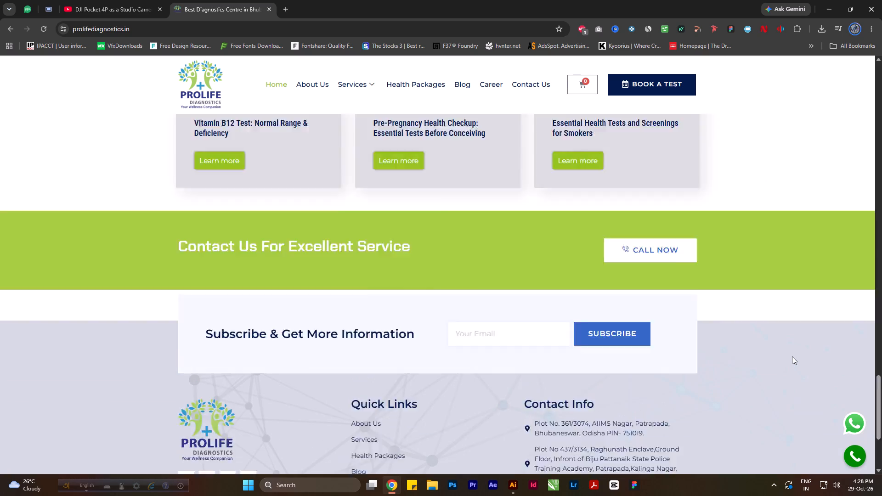
{"action": "scroll", "coordinate": [792, 356], "scroll_direction": "up", "scroll_amount": 20}
{"action": "scroll", "coordinate": [792, 356], "scroll_direction": "up", "scroll_amount": 18}
{"action": "scroll", "coordinate": [794, 358], "scroll_direction": "up", "scroll_amount": 13}
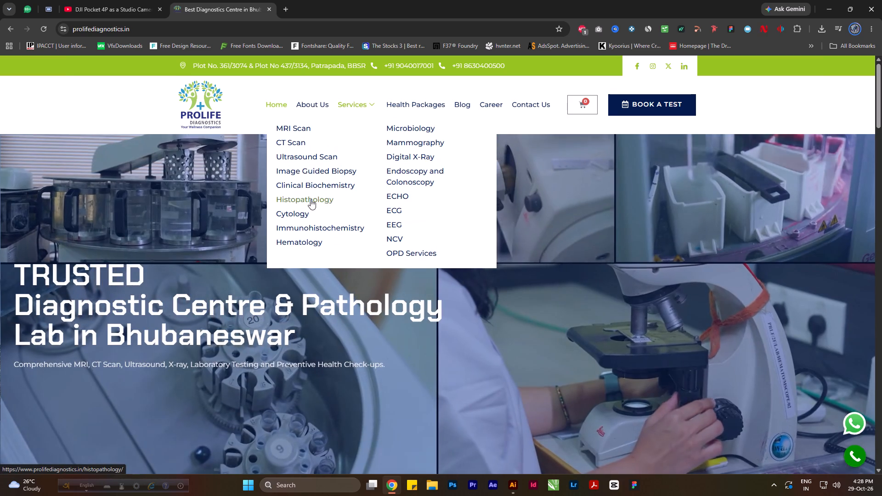
{"action": "left_click_drag", "start_coordinate": [204, 114], "coordinate": [164, 109]}
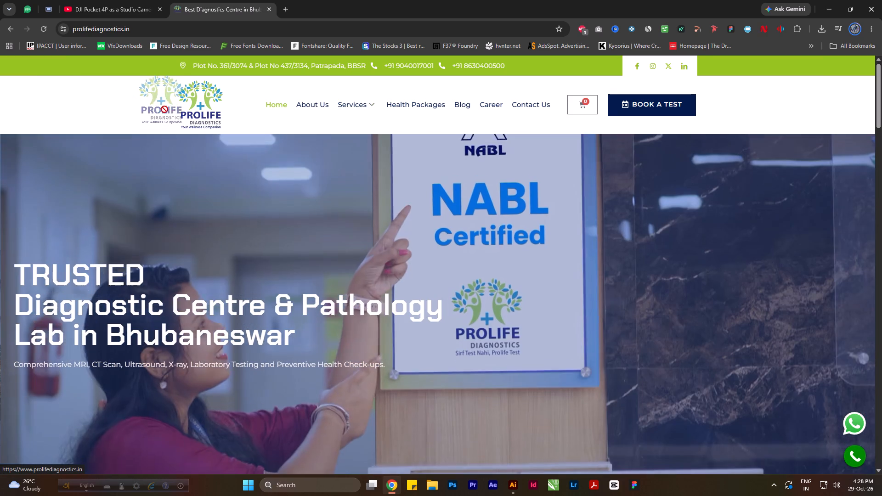
{"action": "left_click_drag", "start_coordinate": [164, 109], "coordinate": [175, 107]}
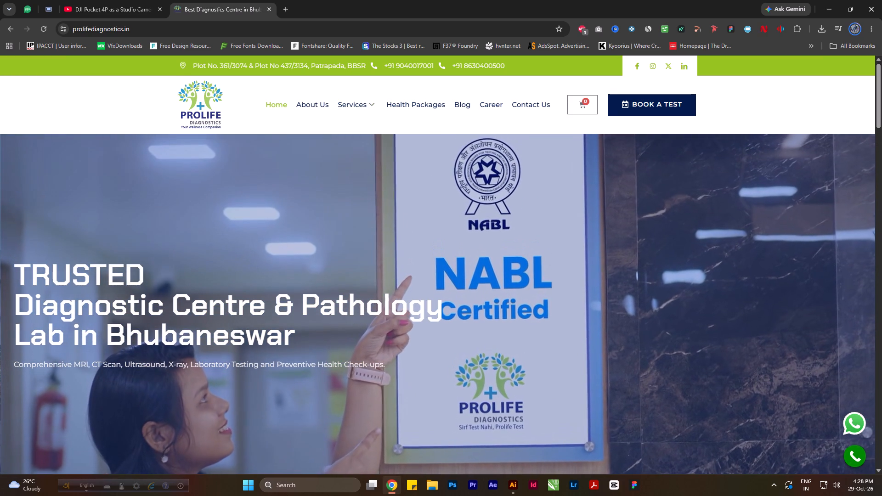
Search for nm Diagnostics pvt ltd, open the nmmedical.com website and look at its home page banners.
{"action": "left_click_drag", "start_coordinate": [151, 31], "coordinate": [38, 8]}
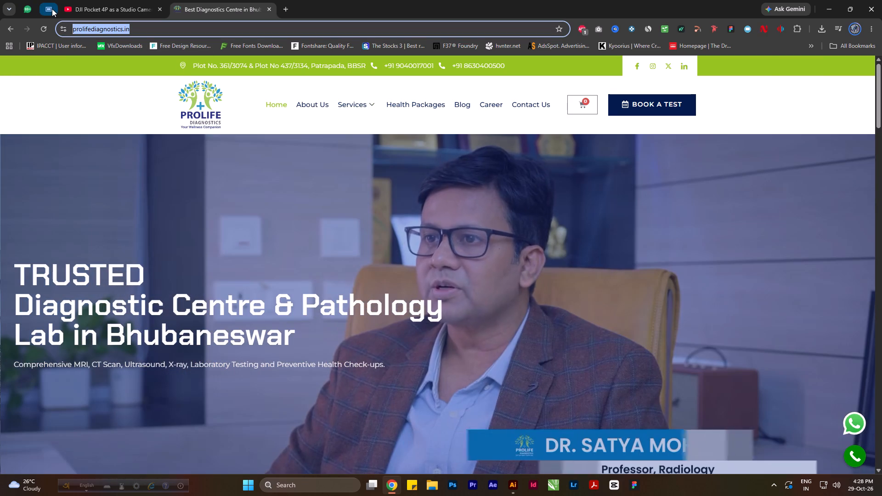
{"action": "type", "text": "nm"}
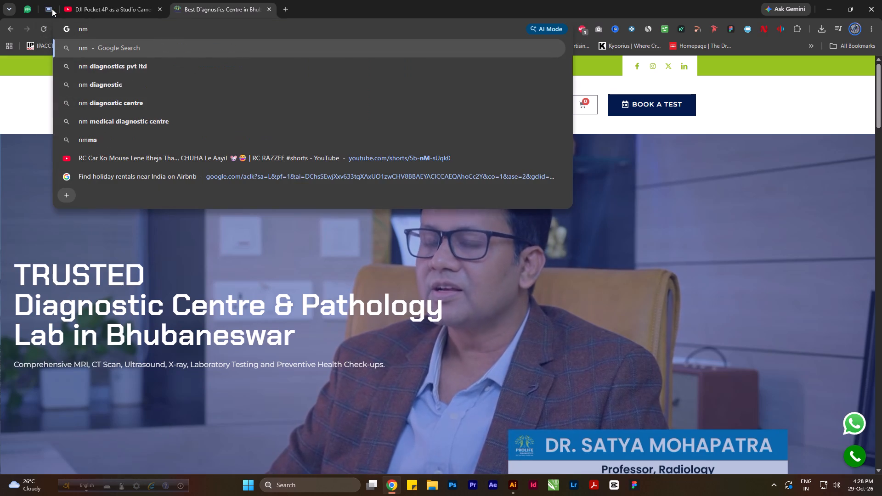
{"action": "key", "text": "space"}
{"action": "type", "text": "Diagnos"}
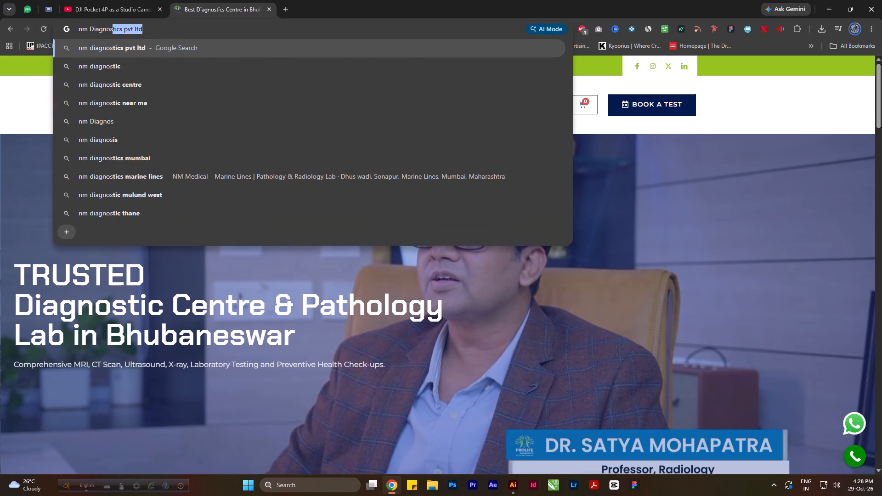
{"action": "key", "text": "Return"}
{"action": "left_click", "coordinate": [175, 351]}
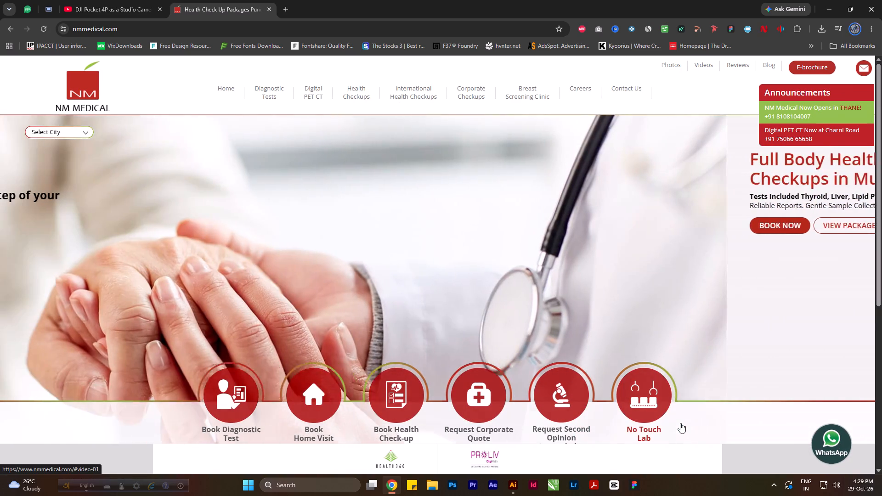
{"action": "left_click_drag", "start_coordinate": [238, 284], "coordinate": [653, 284]}
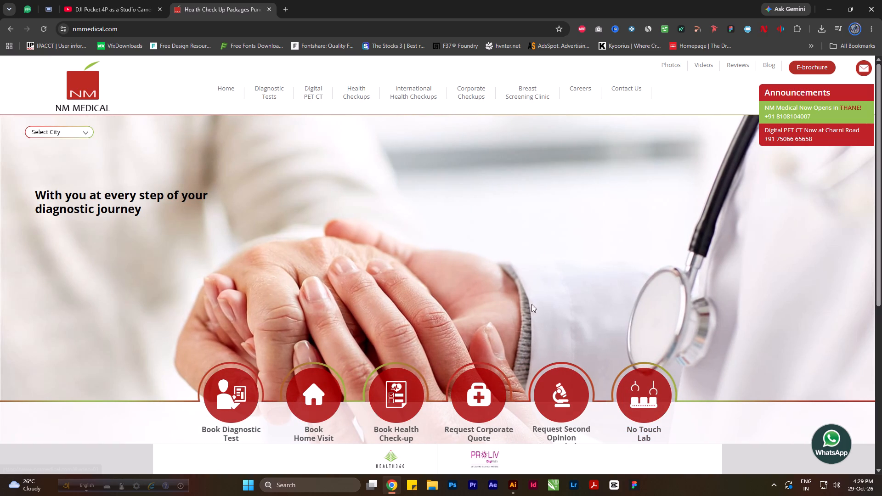
{"action": "left_click_drag", "start_coordinate": [523, 303], "coordinate": [197, 301]}
Switch to File Explorer and open the Dhoni Photo Shoot folder inside the Neuberg folder on New Volume (D:).
{"action": "left_click", "coordinate": [436, 483]}
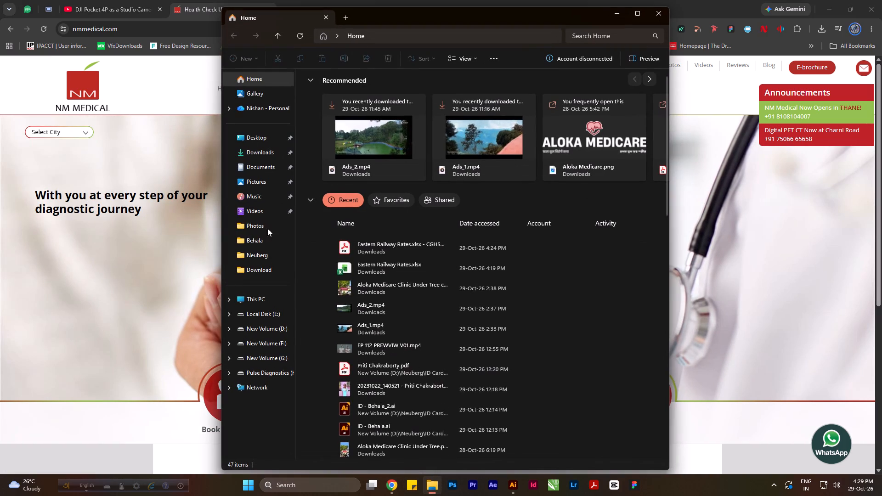
{"action": "left_click", "coordinate": [263, 327]}
{"action": "left_click", "coordinate": [643, 13]}
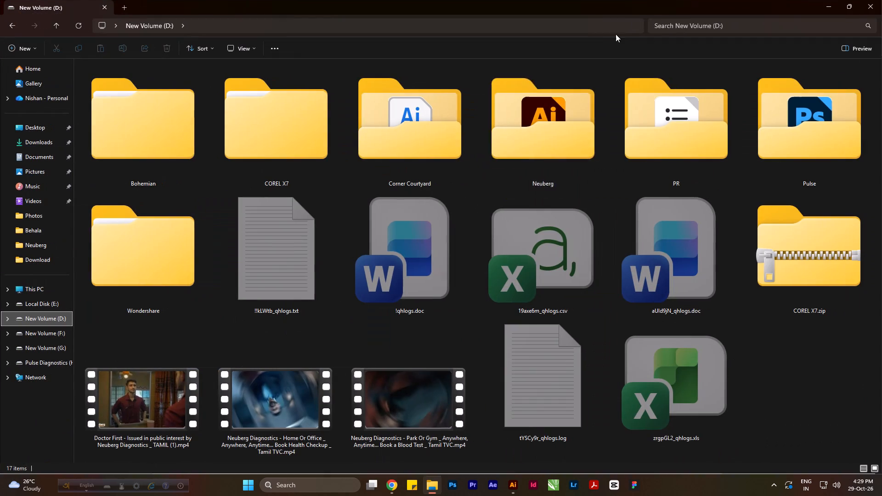
{"action": "double_click", "coordinate": [543, 129]}
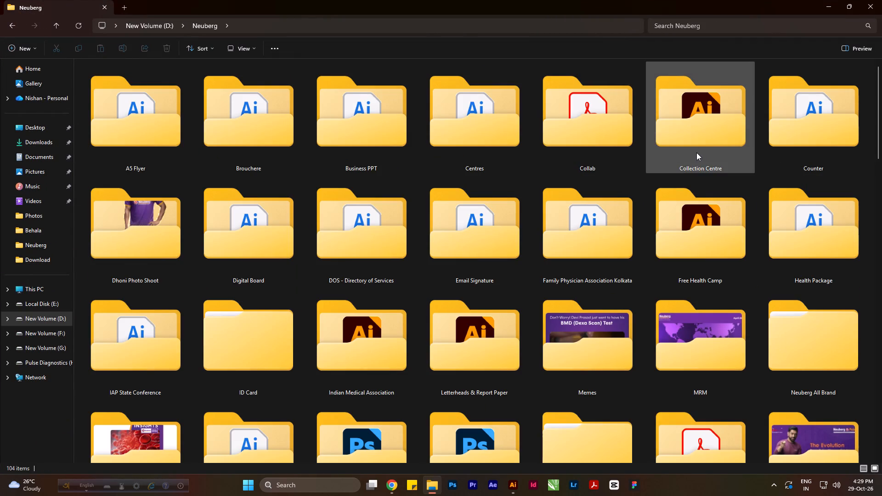
{"action": "double_click", "coordinate": [147, 212]}
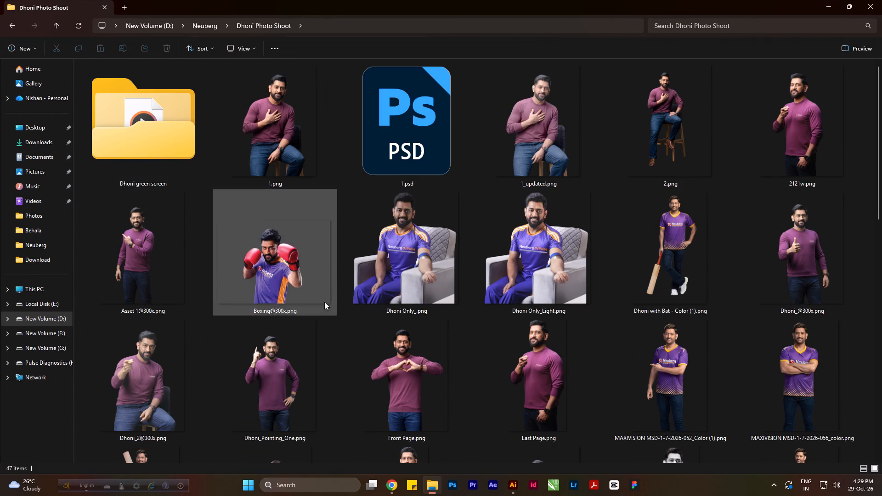
View the Front Page.png photo from the Dhoni Photo Shoot folder, close it and minimise the folder window.
{"action": "double_click", "coordinate": [397, 354]}
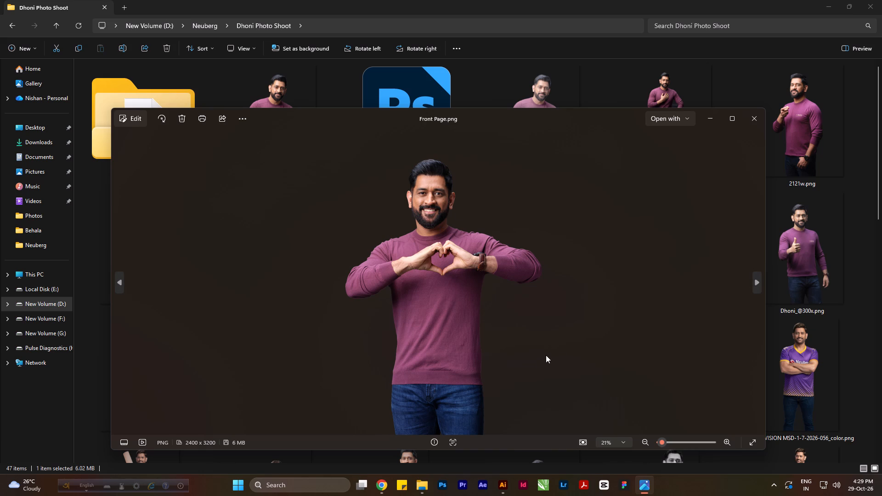
{"action": "left_click", "coordinate": [758, 129]}
{"action": "left_click", "coordinate": [820, 3]}
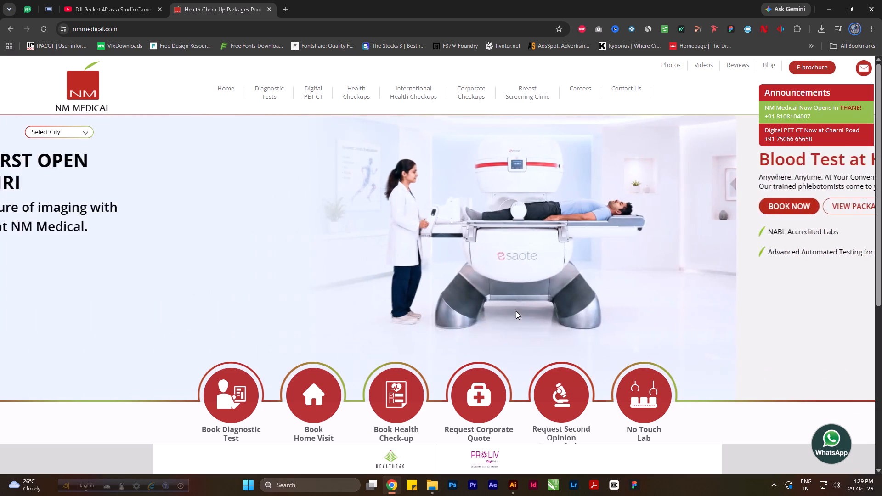
Examine the NM Medical home page in Chrome, including its banners, company description and footer with services and corporate office details.
{"action": "left_click_drag", "start_coordinate": [554, 298], "coordinate": [288, 296]}
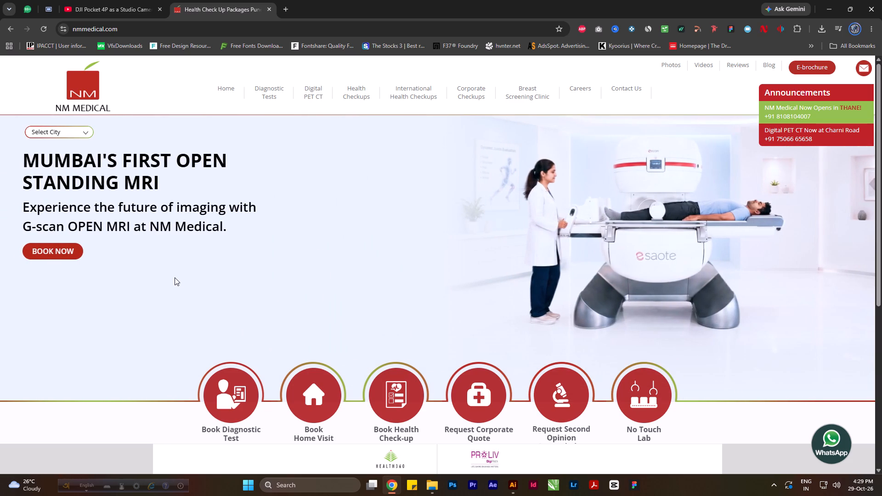
{"action": "scroll", "coordinate": [234, 310], "scroll_direction": "down", "scroll_amount": 6}
{"action": "scroll", "coordinate": [283, 315], "scroll_direction": "down", "scroll_amount": 6}
{"action": "scroll", "coordinate": [403, 353], "scroll_direction": "up", "scroll_amount": 3}
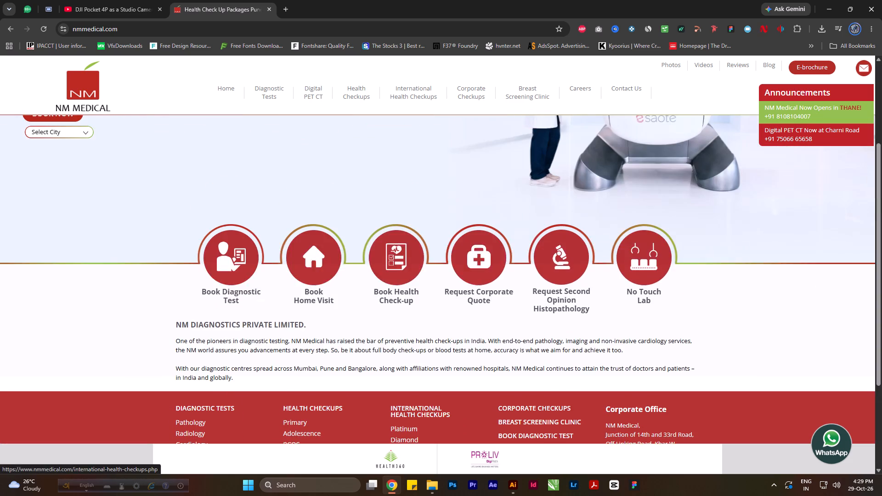
{"action": "scroll", "coordinate": [443, 355], "scroll_direction": "up", "scroll_amount": 19}
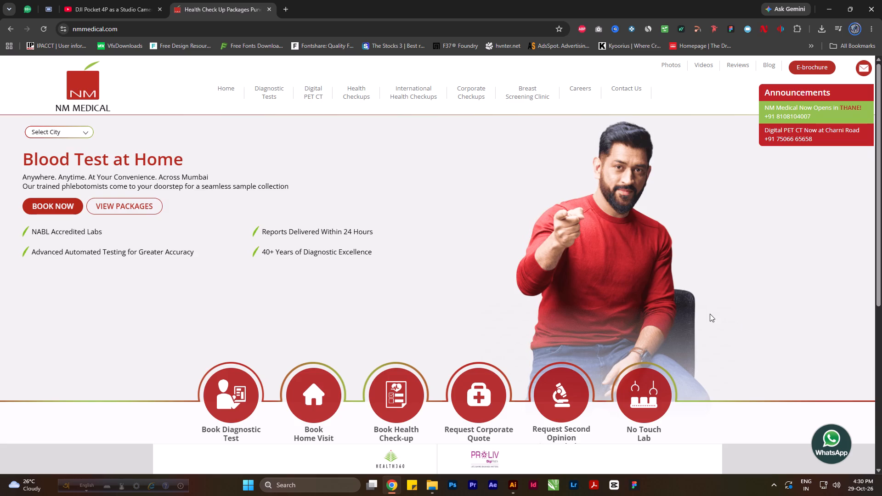
{"action": "scroll", "coordinate": [710, 314], "scroll_direction": "down", "scroll_amount": 6}
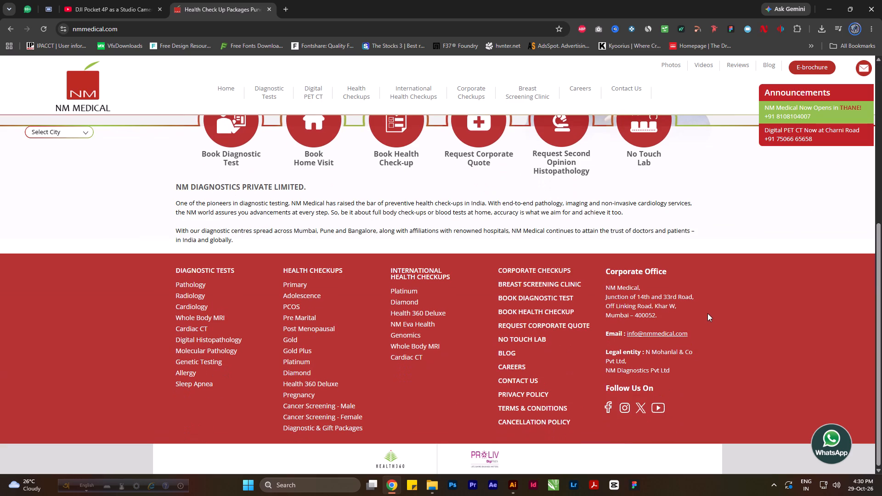
{"action": "scroll", "coordinate": [673, 309], "scroll_direction": "up", "scroll_amount": 7}
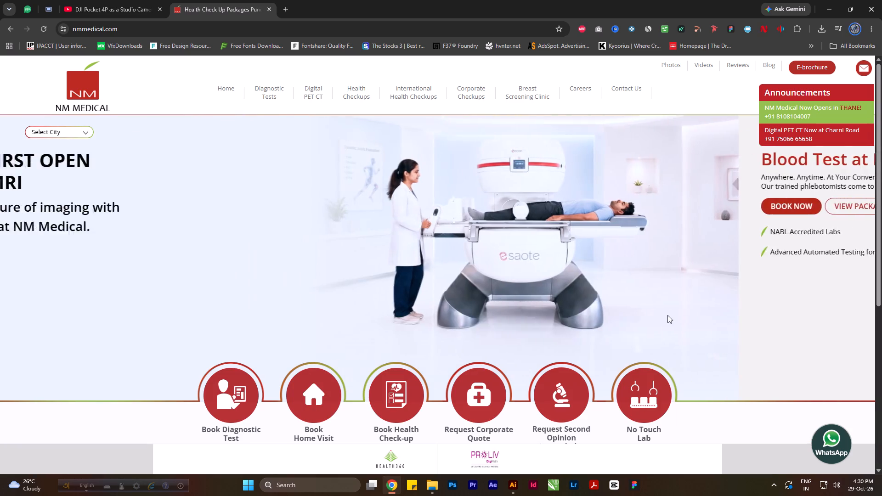
Open a new blank browser tab and close the NM Medical website tab.
{"action": "left_click", "coordinate": [284, 0]}
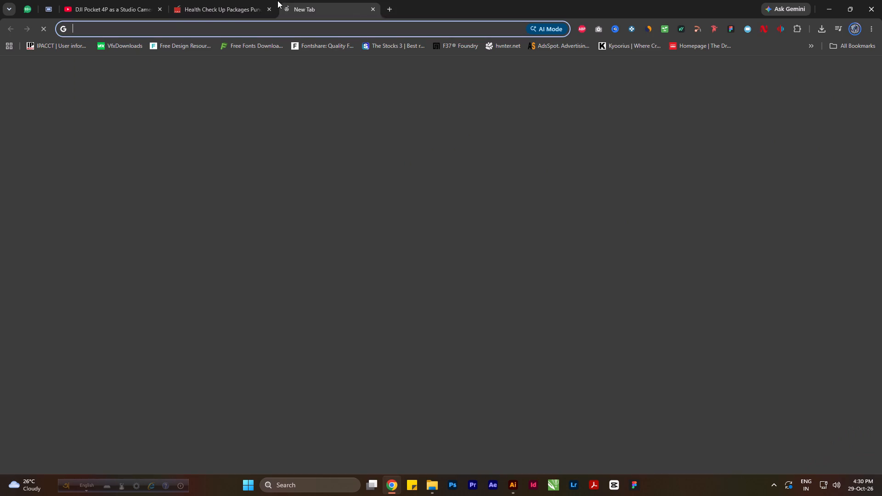
{"action": "left_click", "coordinate": [264, 8]}
{"action": "left_click", "coordinate": [268, 11]}
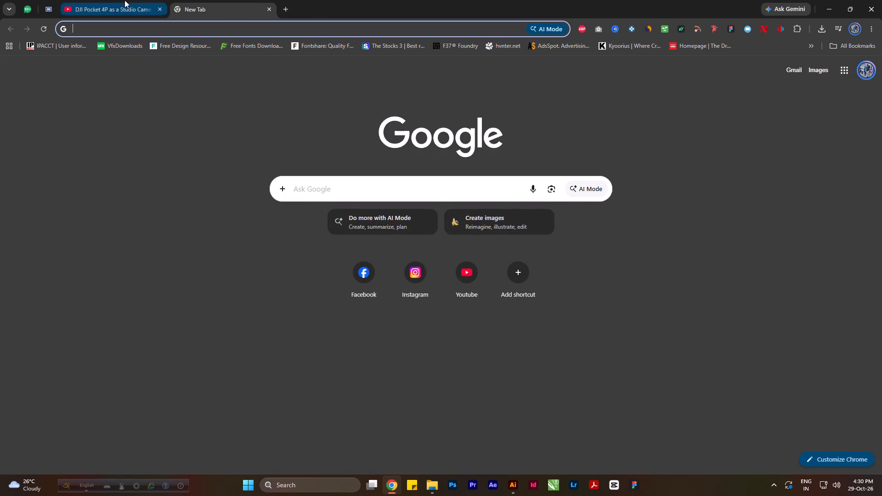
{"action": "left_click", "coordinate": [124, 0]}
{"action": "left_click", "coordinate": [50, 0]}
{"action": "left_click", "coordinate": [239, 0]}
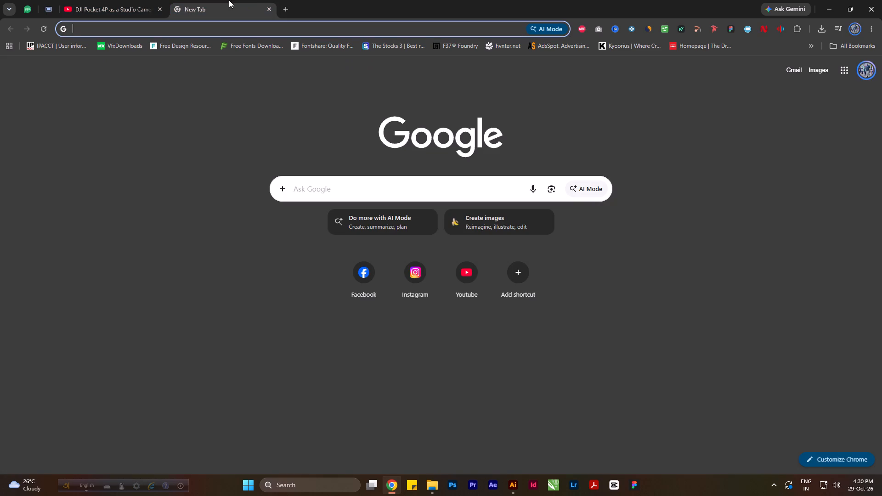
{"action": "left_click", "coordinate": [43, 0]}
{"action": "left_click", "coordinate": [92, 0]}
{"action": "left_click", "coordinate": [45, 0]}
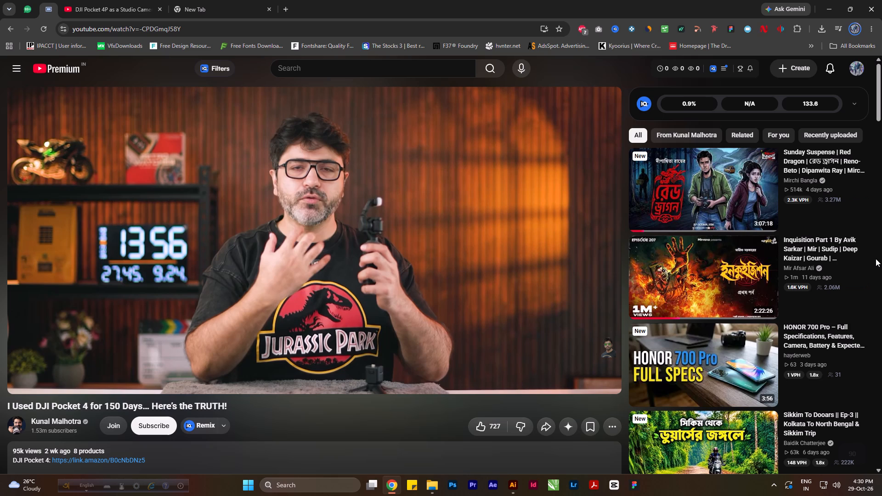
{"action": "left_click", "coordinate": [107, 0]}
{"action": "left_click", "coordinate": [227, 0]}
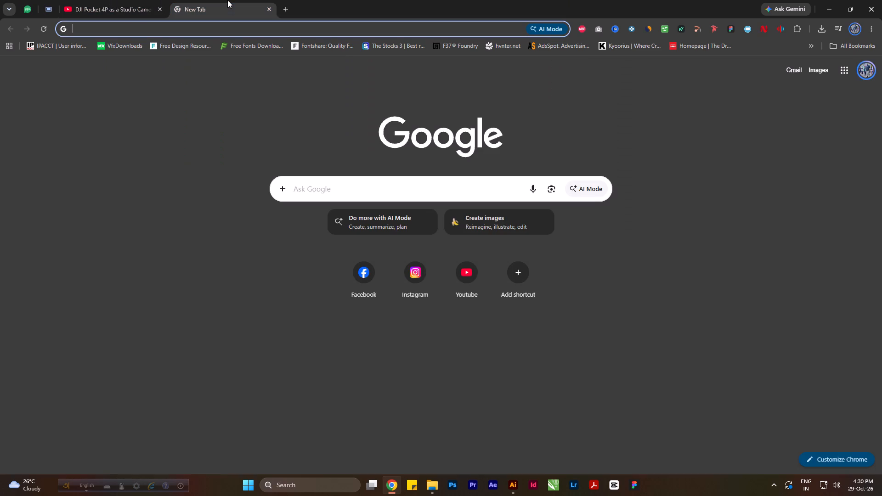
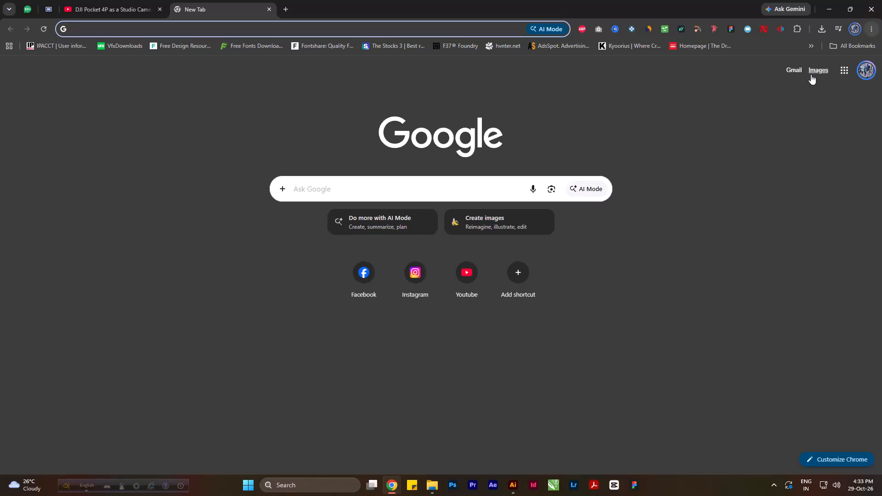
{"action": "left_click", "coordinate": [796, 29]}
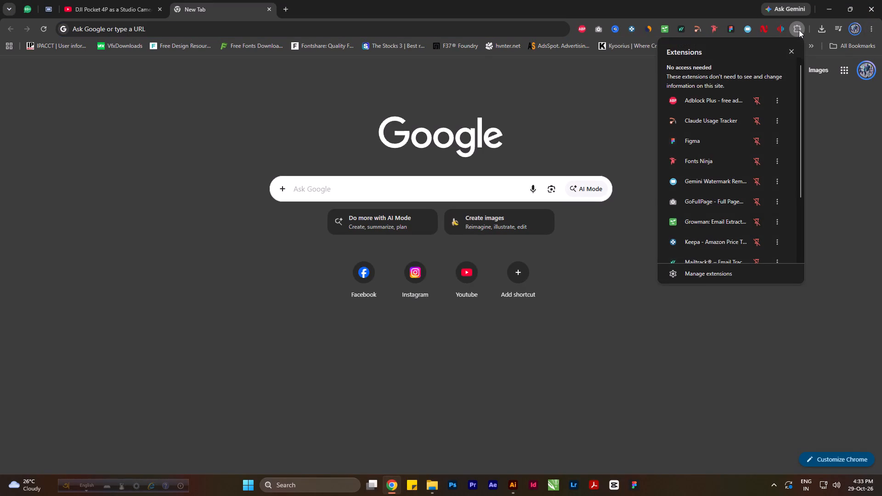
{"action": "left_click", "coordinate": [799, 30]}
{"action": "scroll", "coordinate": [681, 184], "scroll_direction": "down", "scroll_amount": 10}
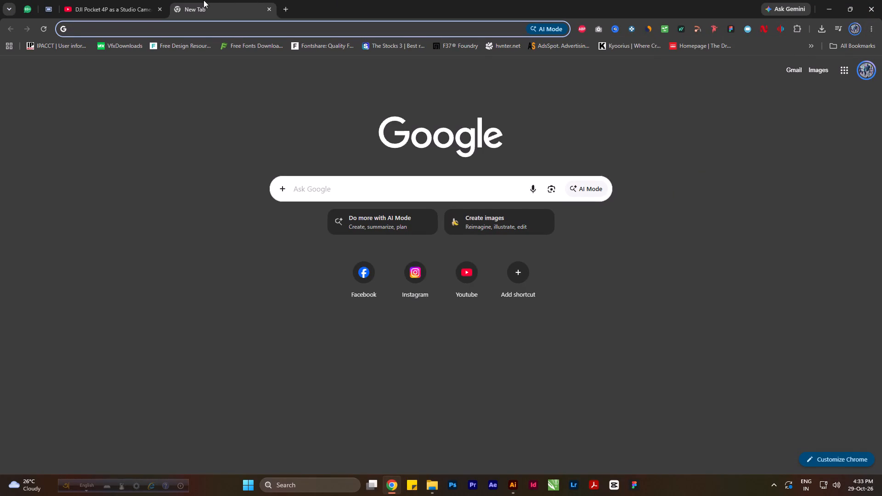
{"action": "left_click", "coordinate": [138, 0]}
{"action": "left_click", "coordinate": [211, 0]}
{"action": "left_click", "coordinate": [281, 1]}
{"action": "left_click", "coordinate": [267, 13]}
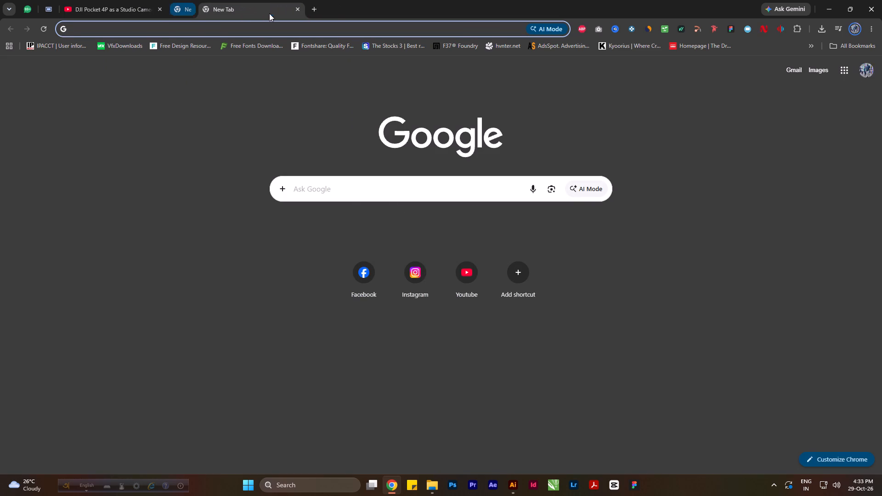
Open the bookmarked F37 Foundry website, add a new blank browser tab and return to the foundry page.
{"action": "left_click", "coordinate": [466, 45]}
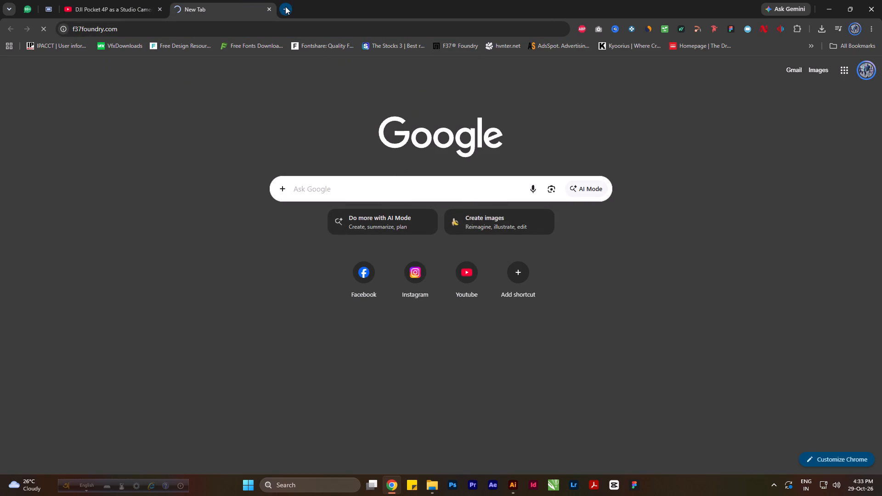
{"action": "left_click", "coordinate": [285, 6]}
{"action": "left_click_drag", "start_coordinate": [221, 0], "coordinate": [228, 4]}
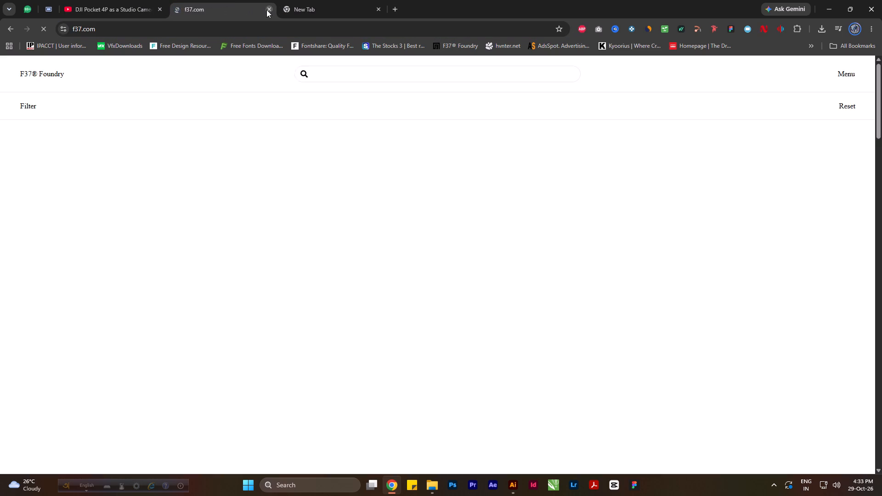
Preview the style lists of the Analog, Bergman, Grotesc and Sonic typefaces in the F37 Foundry font catalogue.
{"action": "left_click", "coordinate": [369, 330]}
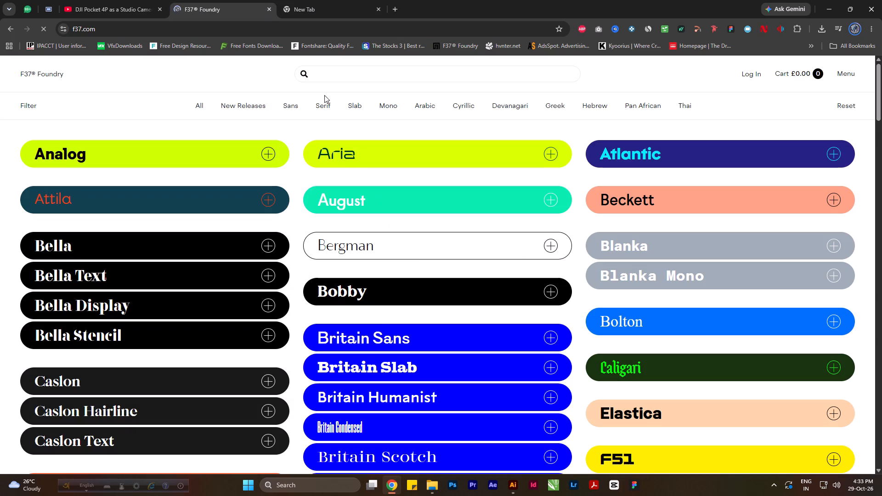
{"action": "left_click", "coordinate": [267, 155]}
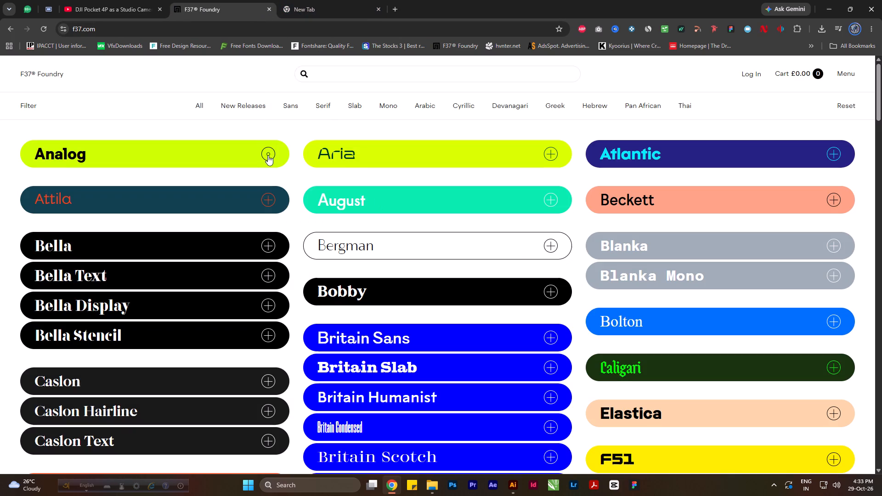
{"action": "left_click", "coordinate": [271, 154]}
{"action": "left_click", "coordinate": [549, 251]}
{"action": "left_click", "coordinate": [549, 250]}
{"action": "scroll", "coordinate": [654, 261], "scroll_direction": "down", "scroll_amount": 6}
{"action": "left_click", "coordinate": [833, 234]}
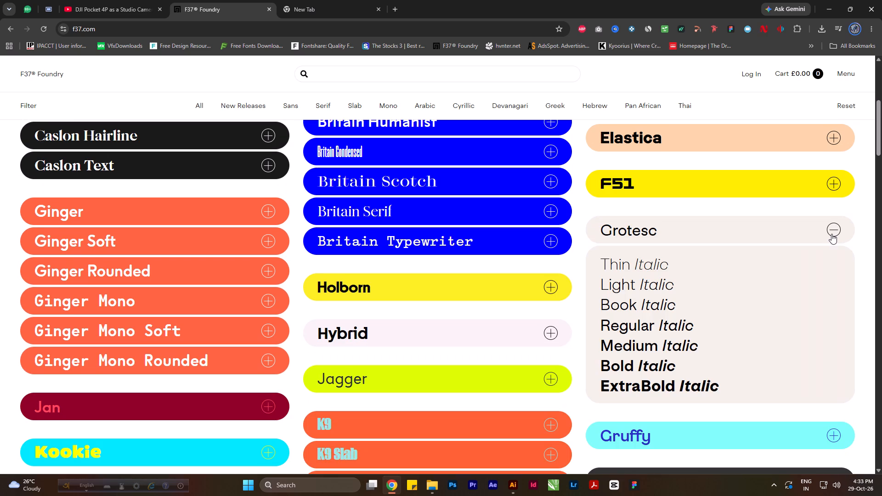
{"action": "left_click", "coordinate": [831, 234]}
{"action": "scroll", "coordinate": [823, 244], "scroll_direction": "down", "scroll_amount": 7}
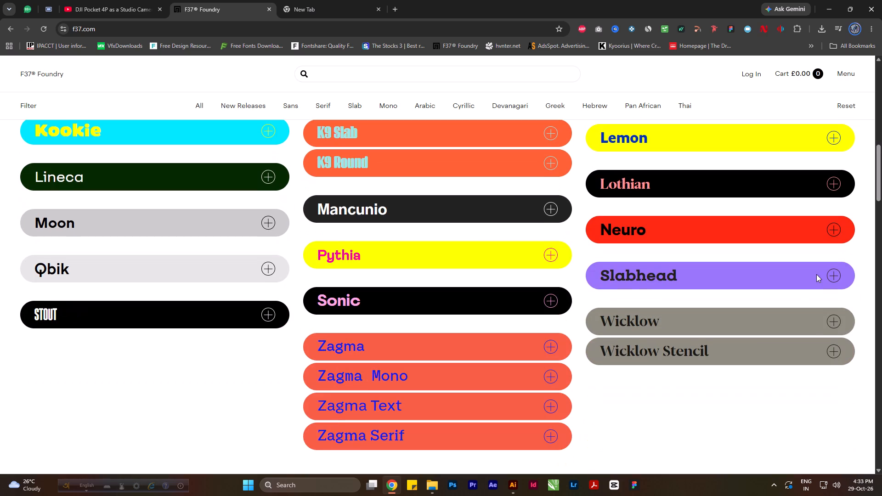
{"action": "left_click", "coordinate": [552, 303]}
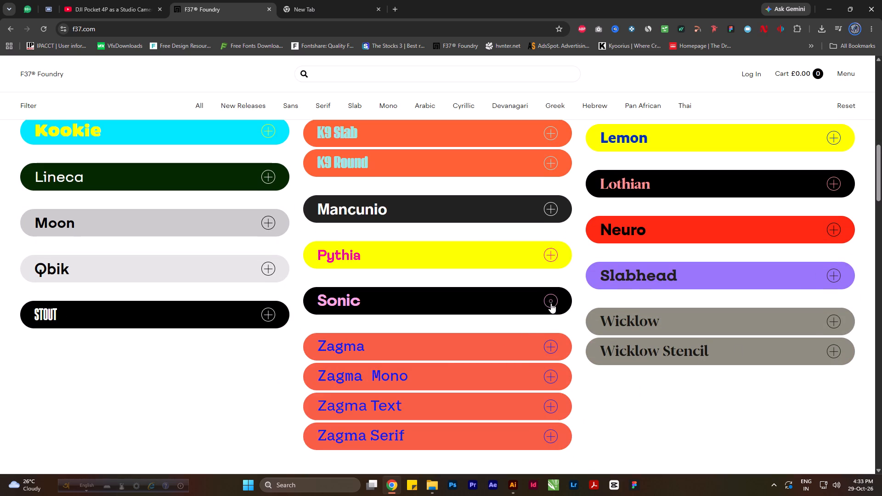
{"action": "left_click", "coordinate": [553, 297]}
{"action": "scroll", "coordinate": [548, 304], "scroll_direction": "down", "scroll_amount": 2}
{"action": "scroll", "coordinate": [609, 346], "scroll_direction": "up", "scroll_amount": 2}
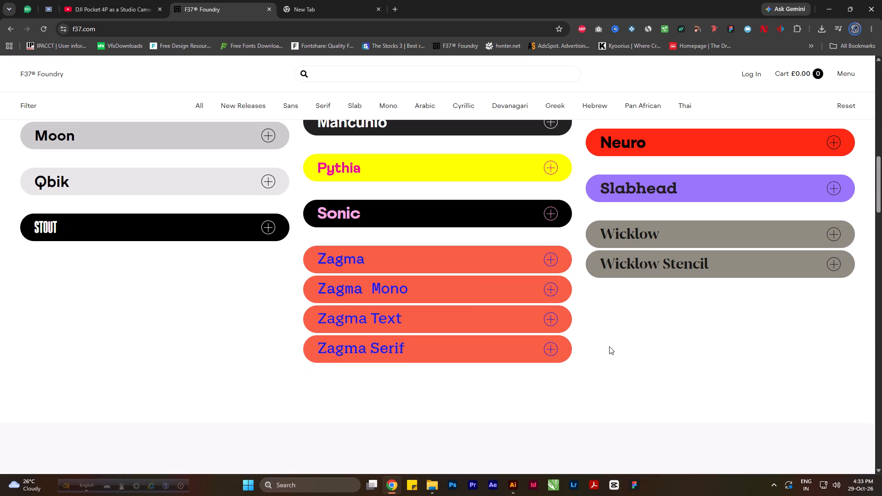
{"action": "scroll", "coordinate": [246, 322], "scroll_direction": "up", "scroll_amount": 1}
Expand the Qbik typeface, look through its full list of styles and collapse it again.
{"action": "left_click", "coordinate": [270, 315]}
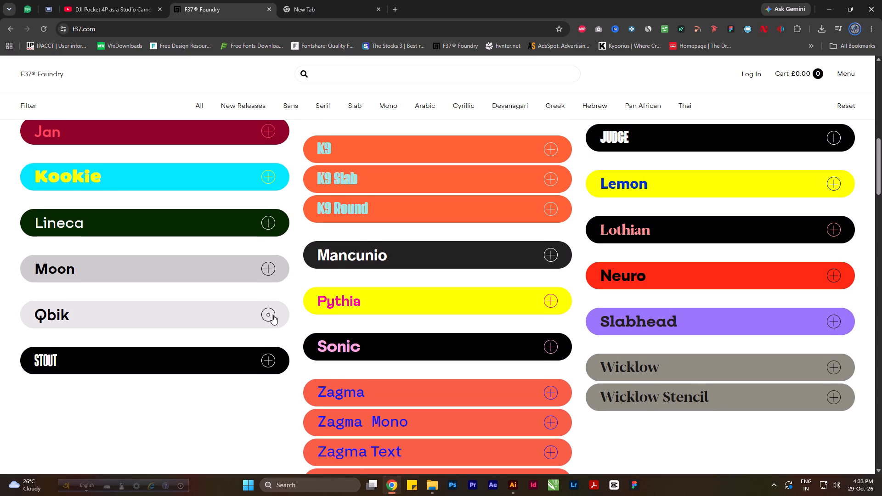
{"action": "scroll", "coordinate": [267, 316], "scroll_direction": "down", "scroll_amount": 4}
{"action": "scroll", "coordinate": [112, 345], "scroll_direction": "down", "scroll_amount": 4}
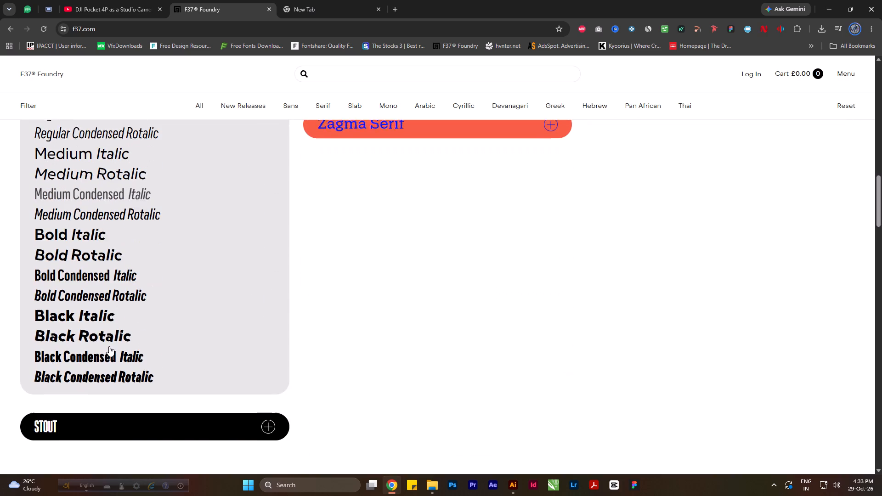
{"action": "scroll", "coordinate": [165, 321], "scroll_direction": "up", "scroll_amount": 7}
{"action": "left_click", "coordinate": [271, 270]}
Preview and collapse the style lists of the Ginger typefaces, including the Mono, Mono Soft, Rounded, Mono Rounded and Soft versions.
{"action": "scroll", "coordinate": [267, 269], "scroll_direction": "up", "scroll_amount": 3}
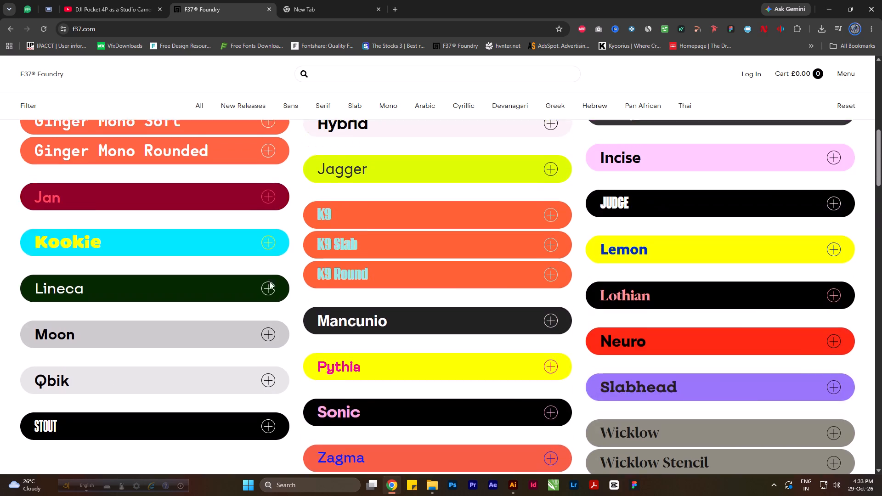
{"action": "scroll", "coordinate": [263, 298], "scroll_direction": "up", "scroll_amount": 3}
{"action": "left_click", "coordinate": [268, 283]}
{"action": "left_click", "coordinate": [267, 258]}
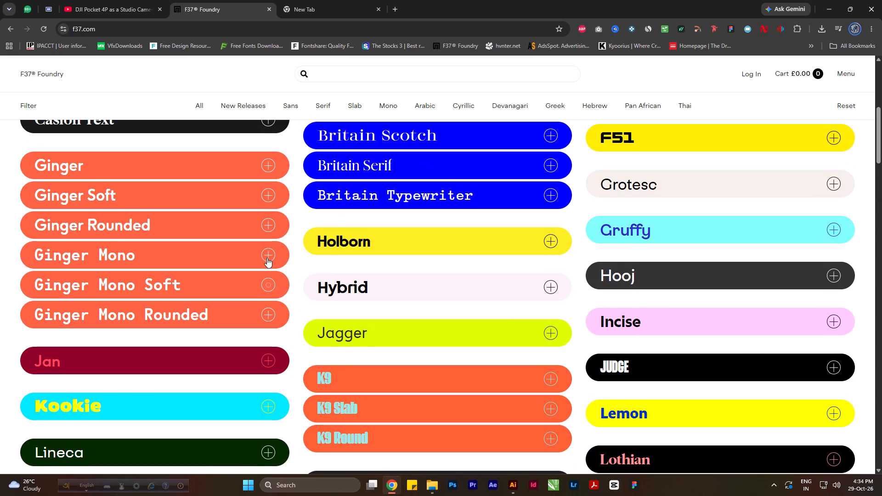
{"action": "left_click", "coordinate": [269, 226]}
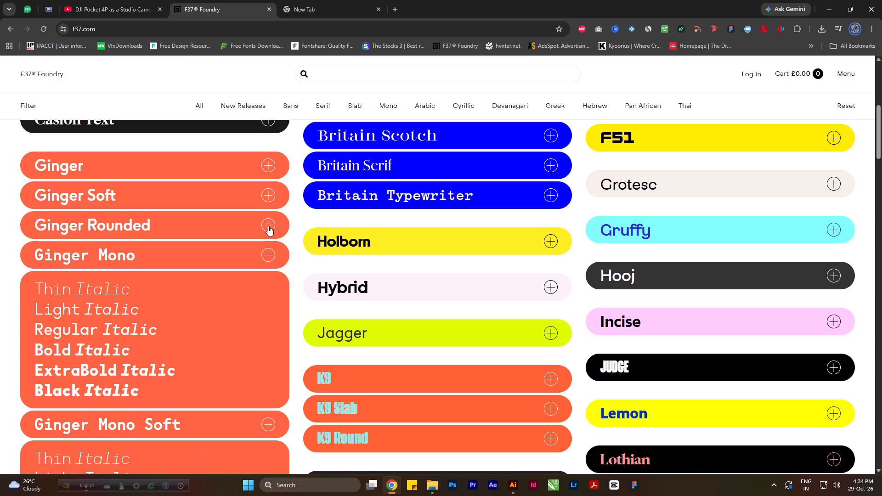
{"action": "left_click", "coordinate": [268, 225]}
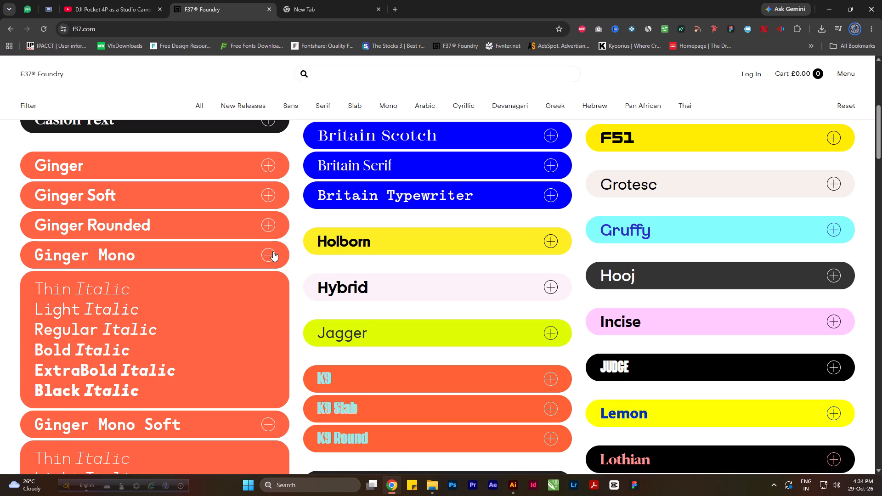
{"action": "left_click", "coordinate": [273, 251]}
{"action": "left_click", "coordinate": [271, 287]}
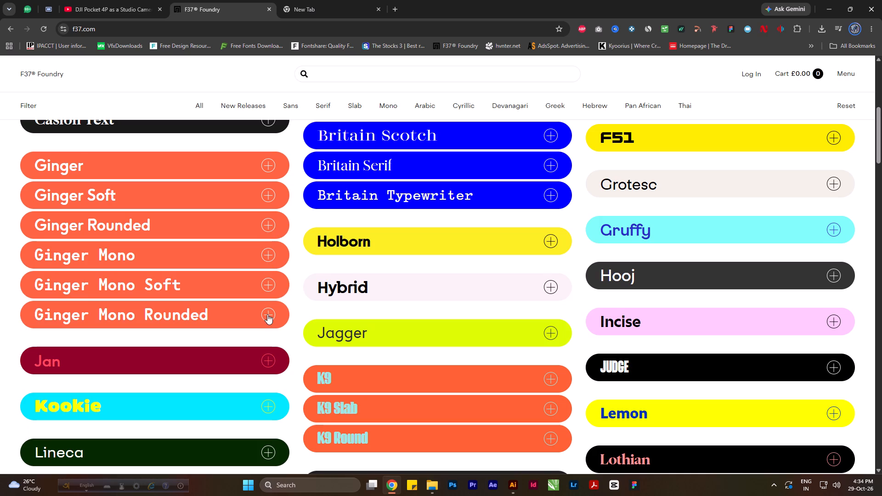
{"action": "left_click", "coordinate": [267, 314]}
{"action": "left_click", "coordinate": [271, 318]}
{"action": "left_click", "coordinate": [263, 188]}
{"action": "left_click", "coordinate": [267, 198]}
{"action": "left_click", "coordinate": [268, 195]}
{"action": "left_click", "coordinate": [270, 167]}
{"action": "left_click", "coordinate": [270, 167]}
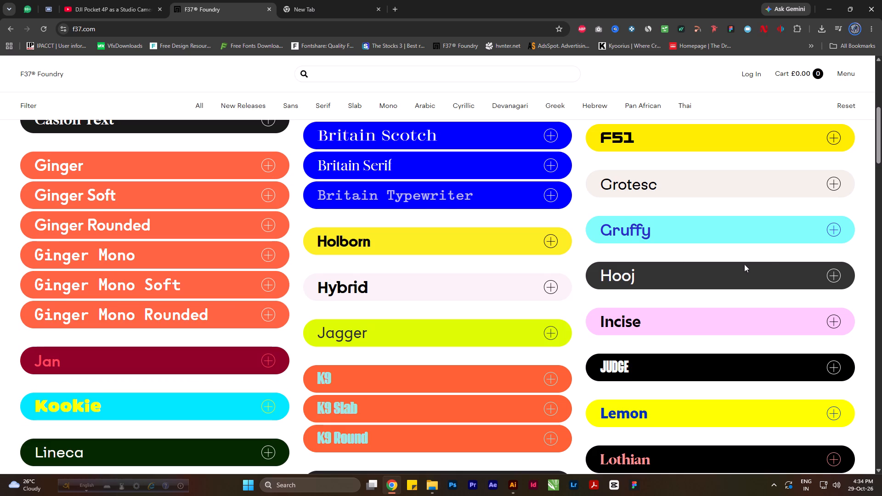
Return to the start of the font catalogue and preview the style lists of Aria and Bergman, collapsing each.
{"action": "scroll", "coordinate": [805, 231], "scroll_direction": "up", "scroll_amount": 2}
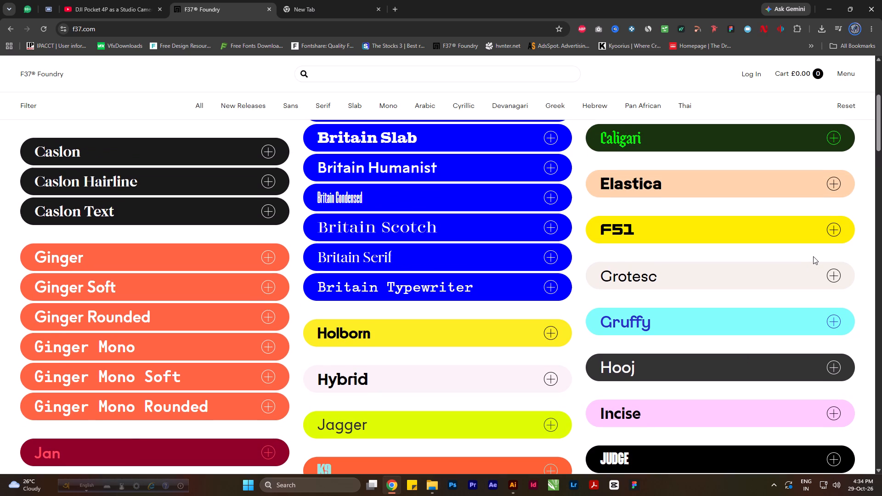
{"action": "scroll", "coordinate": [808, 260], "scroll_direction": "up", "scroll_amount": 4}
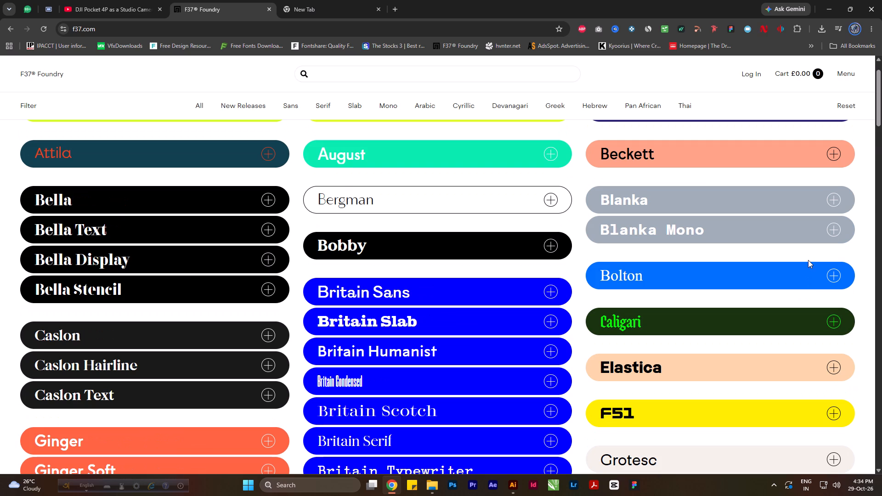
{"action": "scroll", "coordinate": [568, 407], "scroll_direction": "up", "scroll_amount": 14}
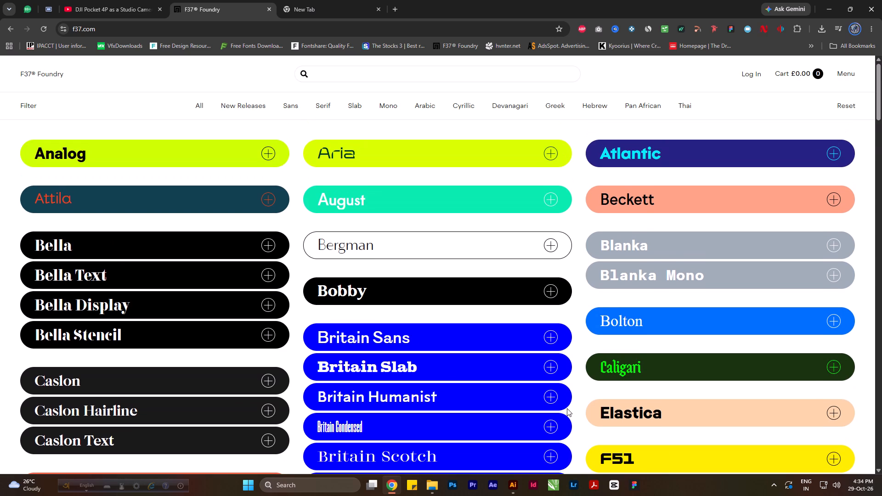
{"action": "left_click", "coordinate": [547, 149]}
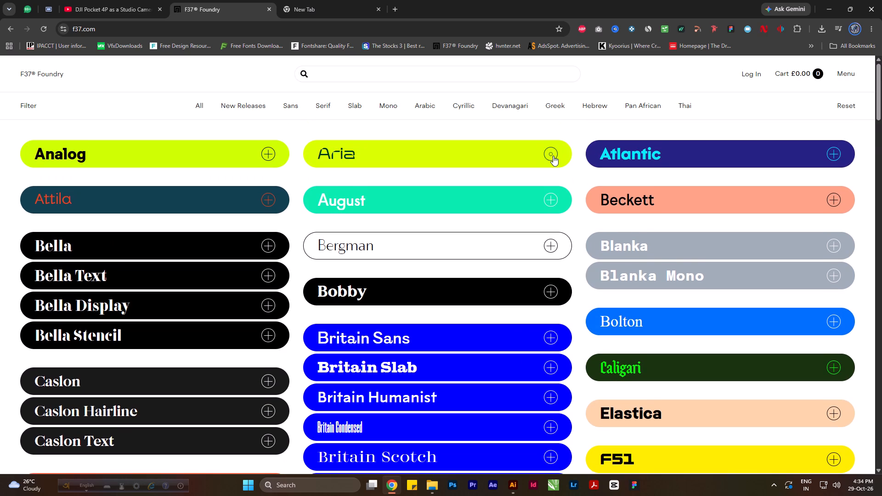
{"action": "left_click", "coordinate": [553, 157]}
{"action": "left_click", "coordinate": [549, 247]}
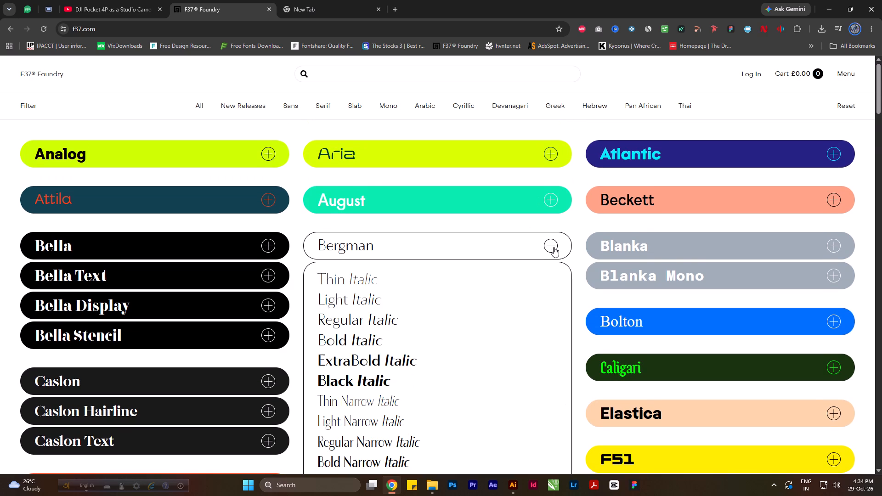
{"action": "left_click", "coordinate": [554, 247]}
Examine the rest of the F37 home page: collaborations, case studies, Fonts in Use, More F37 Fonts and the footer.
{"action": "scroll", "coordinate": [546, 325], "scroll_direction": "down", "scroll_amount": 6}
{"action": "scroll", "coordinate": [532, 372], "scroll_direction": "down", "scroll_amount": 12}
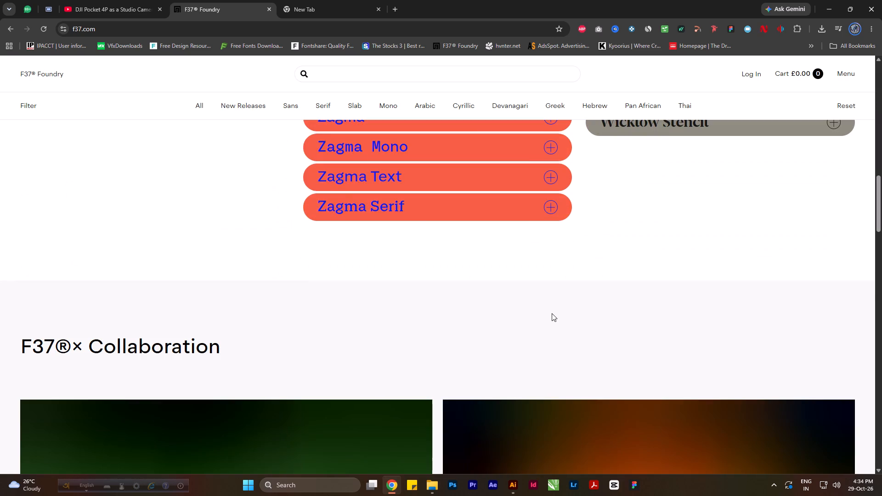
{"action": "scroll", "coordinate": [568, 305], "scroll_direction": "down", "scroll_amount": 10}
{"action": "scroll", "coordinate": [634, 285], "scroll_direction": "up", "scroll_amount": 5}
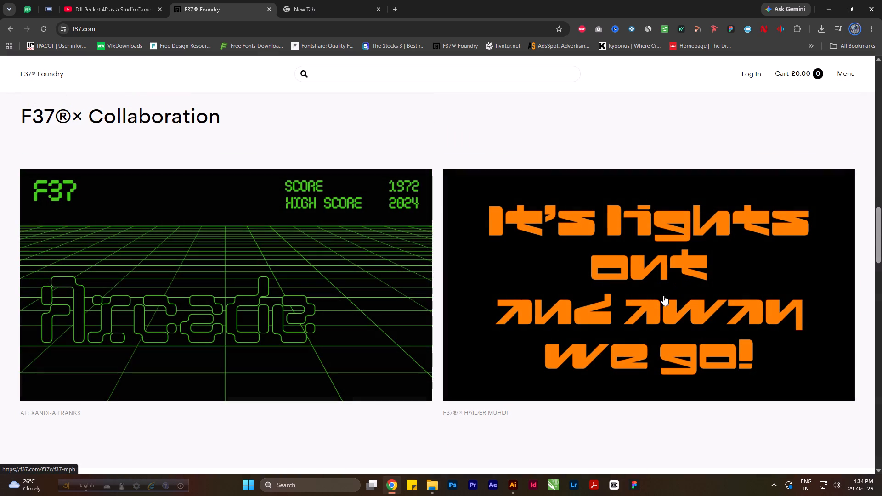
{"action": "scroll", "coordinate": [646, 369], "scroll_direction": "down", "scroll_amount": 10}
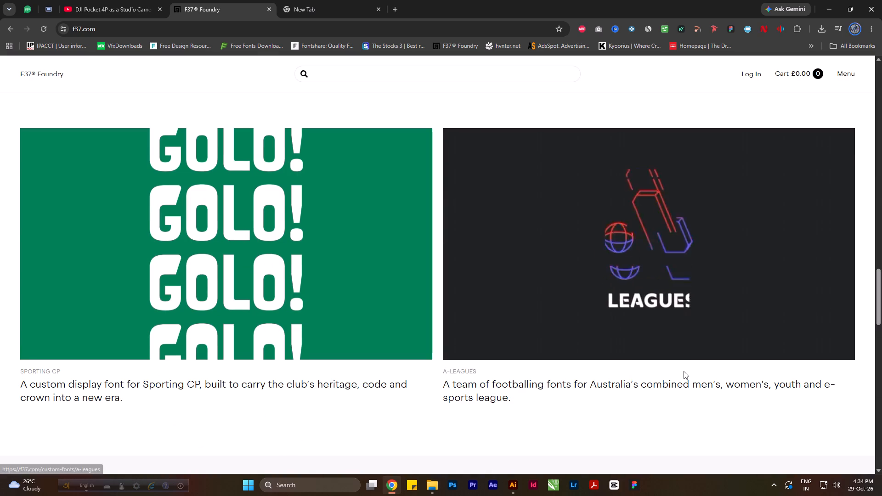
{"action": "scroll", "coordinate": [684, 356], "scroll_direction": "down", "scroll_amount": 9}
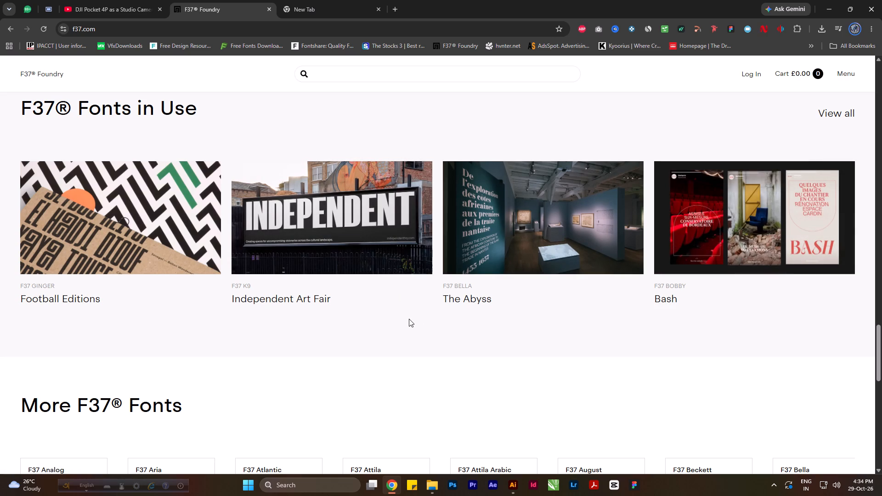
{"action": "scroll", "coordinate": [409, 319], "scroll_direction": "down", "scroll_amount": 6}
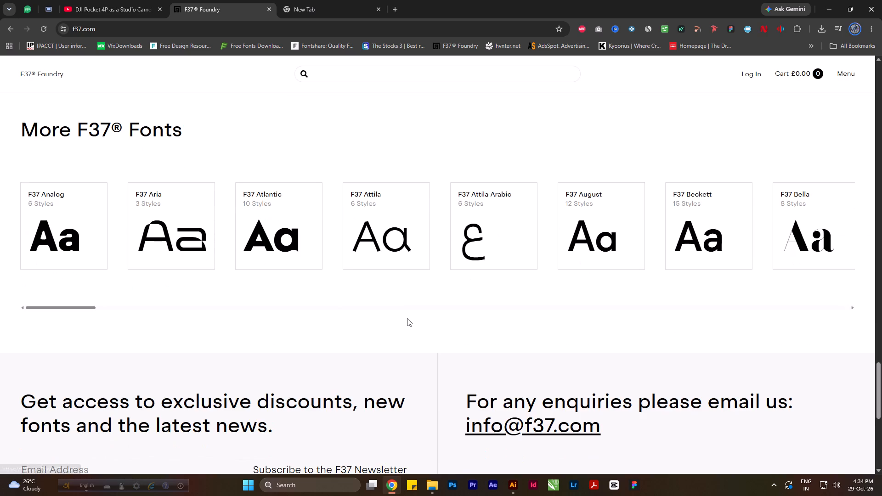
{"action": "scroll", "coordinate": [406, 318], "scroll_direction": "down", "scroll_amount": 20}
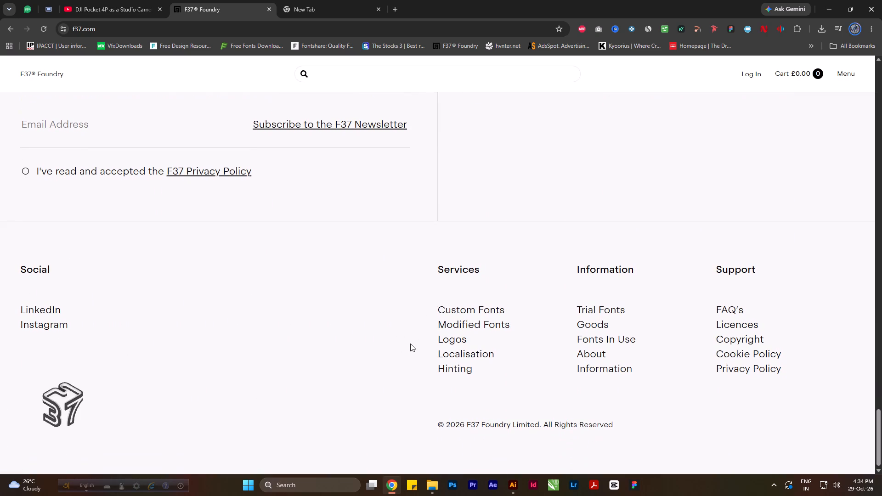
{"action": "scroll", "coordinate": [483, 314], "scroll_direction": "up", "scroll_amount": 16}
{"action": "scroll", "coordinate": [531, 326], "scroll_direction": "up", "scroll_amount": 2}
{"action": "scroll", "coordinate": [567, 311], "scroll_direction": "up", "scroll_amount": 5}
Close the F37 Foundry page and go back to the DJI Pocket 4P video.
{"action": "left_click", "coordinate": [314, 0]}
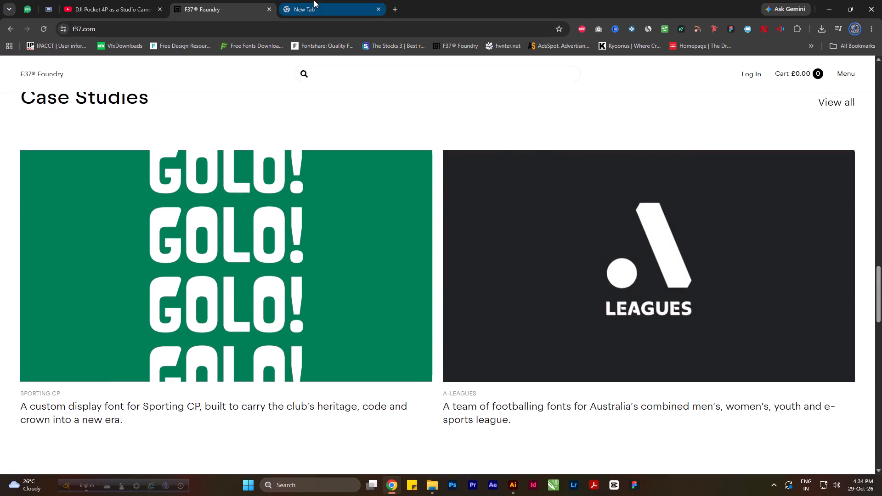
{"action": "left_click", "coordinate": [266, 5]}
{"action": "left_click", "coordinate": [264, 12]}
{"action": "left_click", "coordinate": [137, 0]}
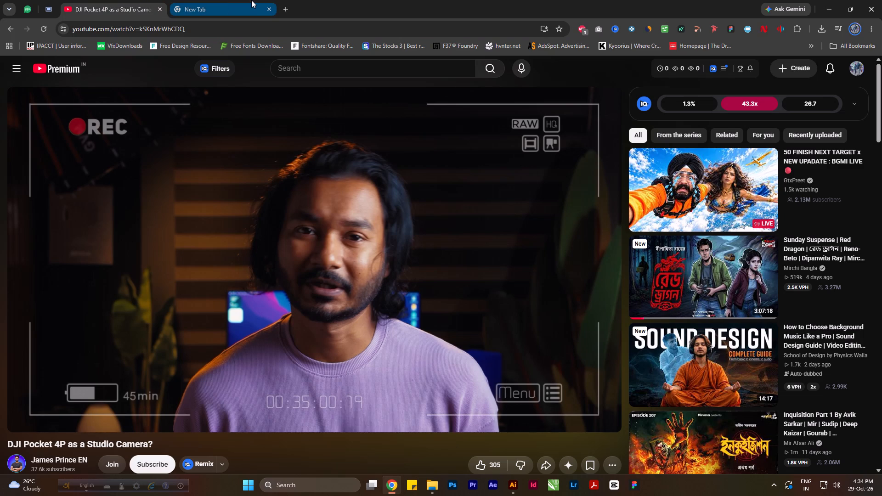
Open Amazon.in in the blank tab and search the store for "4p".
{"action": "left_click", "coordinate": [251, 0]}
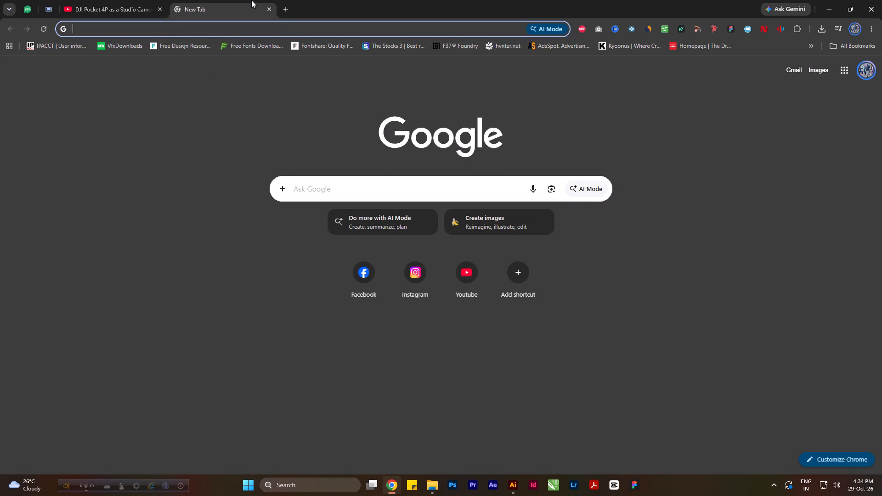
{"action": "type", "text": "amazon"}
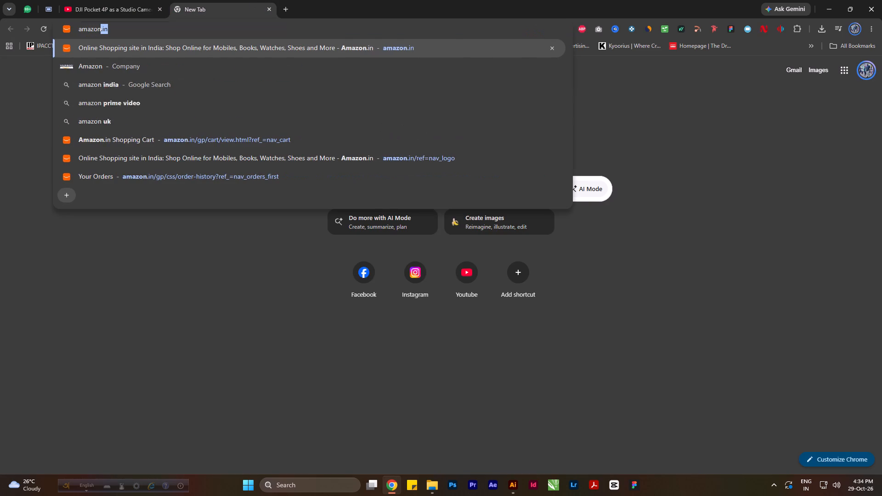
{"action": "key", "text": "Return"}
{"action": "left_click", "coordinate": [303, 72]}
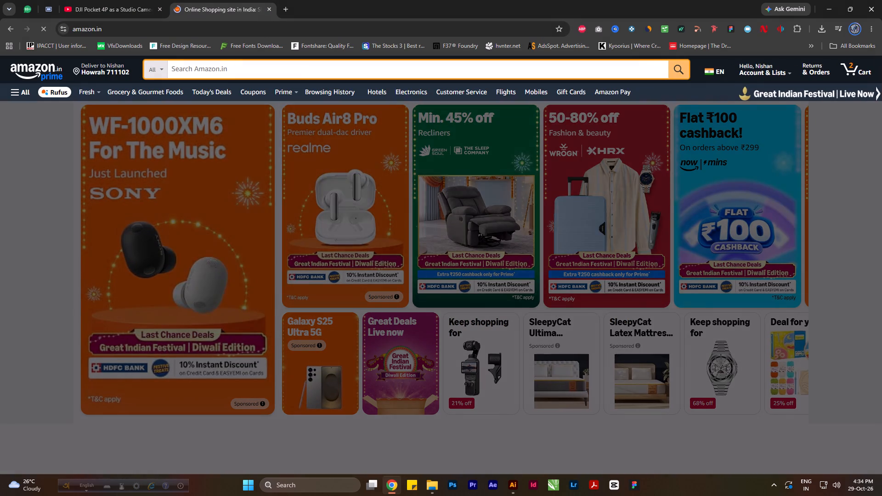
{"action": "type", "text": "4p"}
{"action": "key", "text": "Return"}
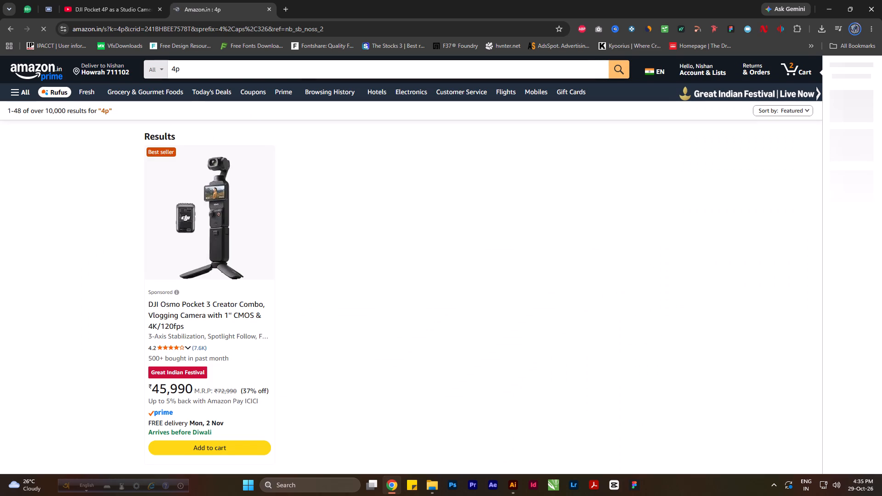
Open the DJI Osmo Pocket 4P Standard Combo listing, look over its product page and close it.
{"action": "scroll", "coordinate": [429, 311], "scroll_direction": "down", "scroll_amount": 5}
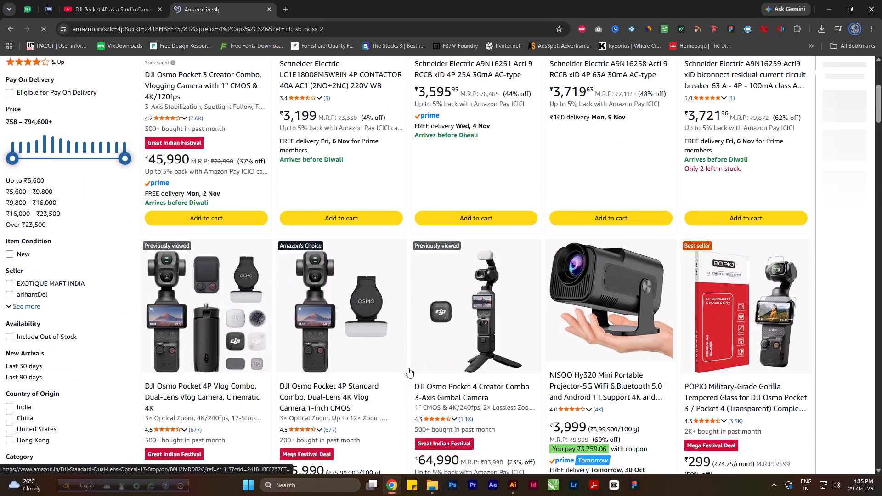
{"action": "left_click", "coordinate": [340, 389]}
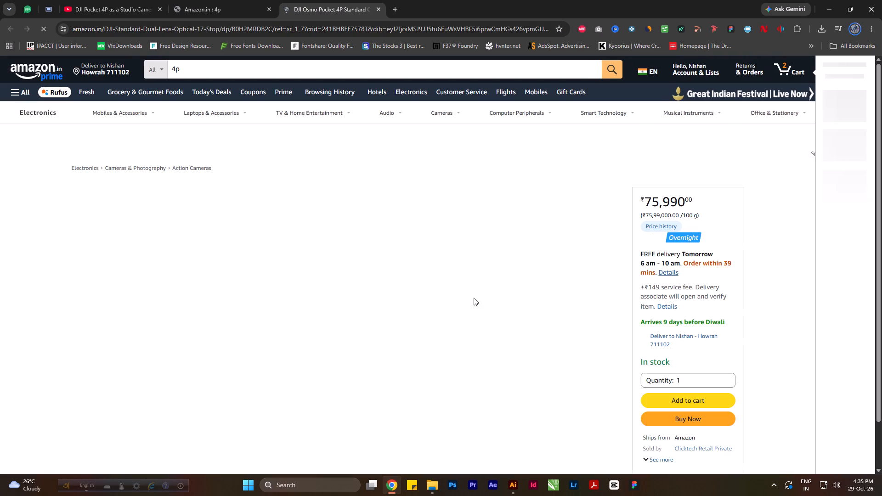
{"action": "scroll", "coordinate": [315, 311], "scroll_direction": "down", "scroll_amount": 8}
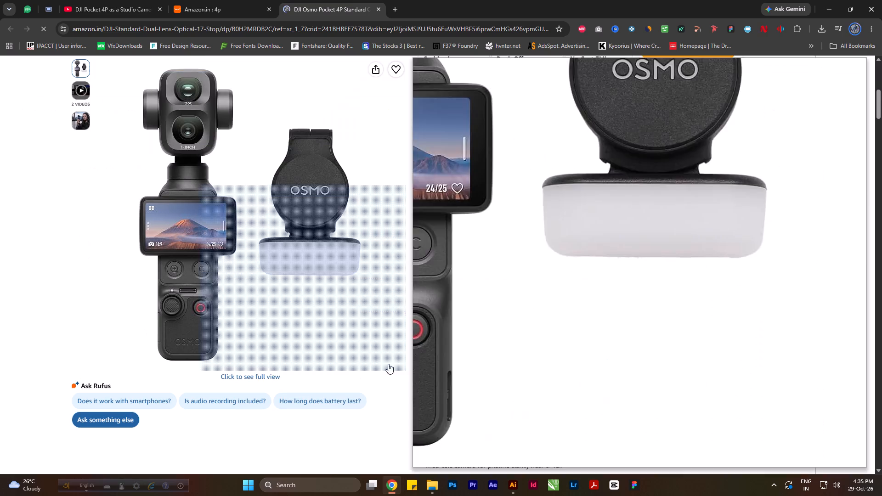
{"action": "scroll", "coordinate": [412, 375], "scroll_direction": "down", "scroll_amount": 6}
{"action": "left_click", "coordinate": [377, 8]}
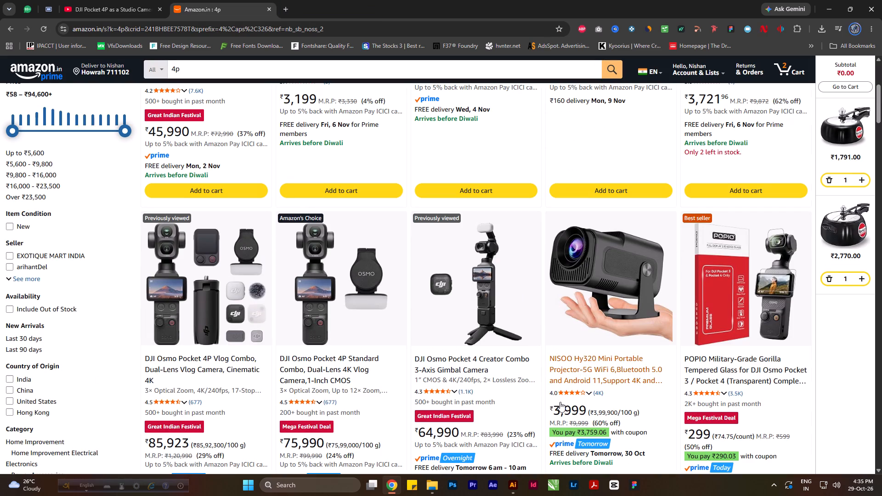
Switch to Illustrator and save the All Letterhead.ai document.
{"action": "left_click", "coordinate": [823, 11]}
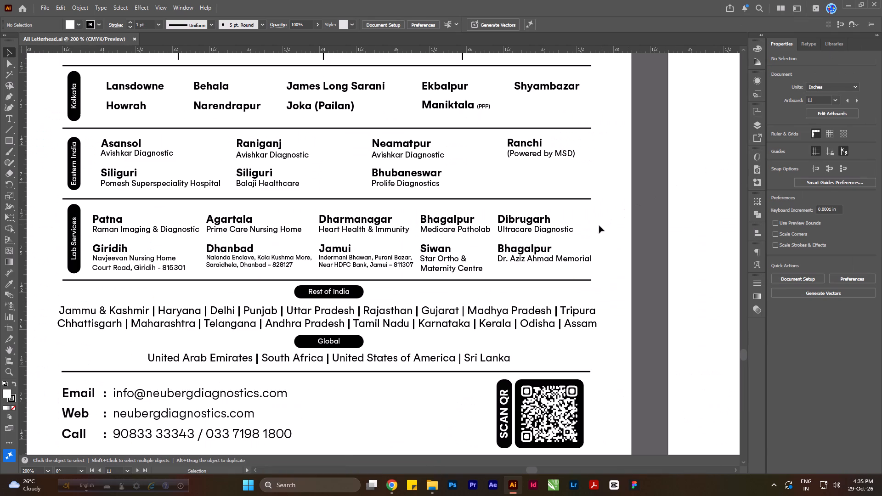
{"action": "left_click", "coordinate": [658, 142]}
{"action": "scroll", "coordinate": [544, 152], "scroll_direction": "down", "scroll_amount": 2, "text": "alt"}
{"action": "left_click", "coordinate": [461, 364]}
{"action": "key", "text": "ctrl+s"}
{"action": "key", "text": "ctrl+s"}
{"action": "key", "text": "ctrl+s"}
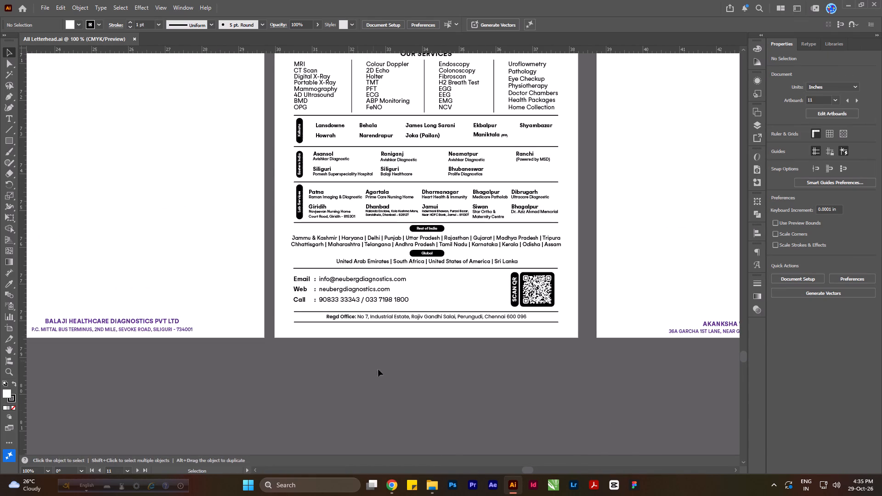
Switch back to Chrome and open a new tab's Google page under the first listed Pulse Diagnostics account.
{"action": "left_click", "coordinate": [390, 483]}
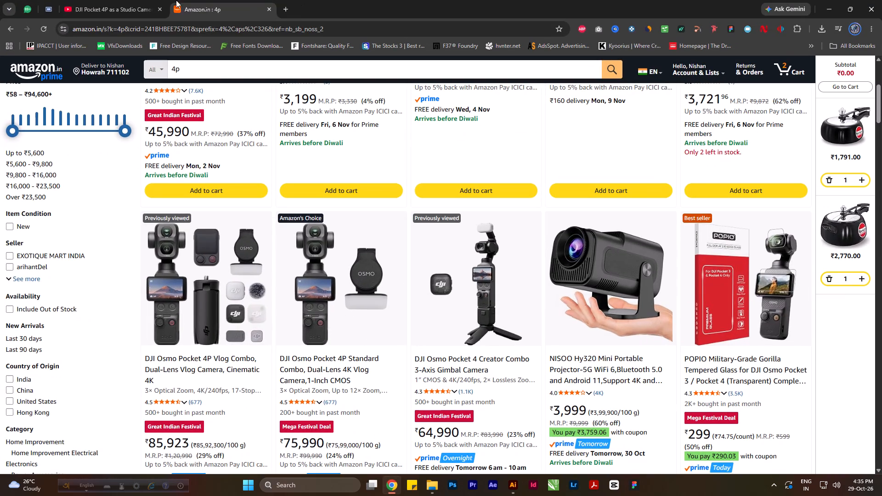
{"action": "left_click", "coordinate": [130, 0]}
{"action": "left_click", "coordinate": [234, 0]}
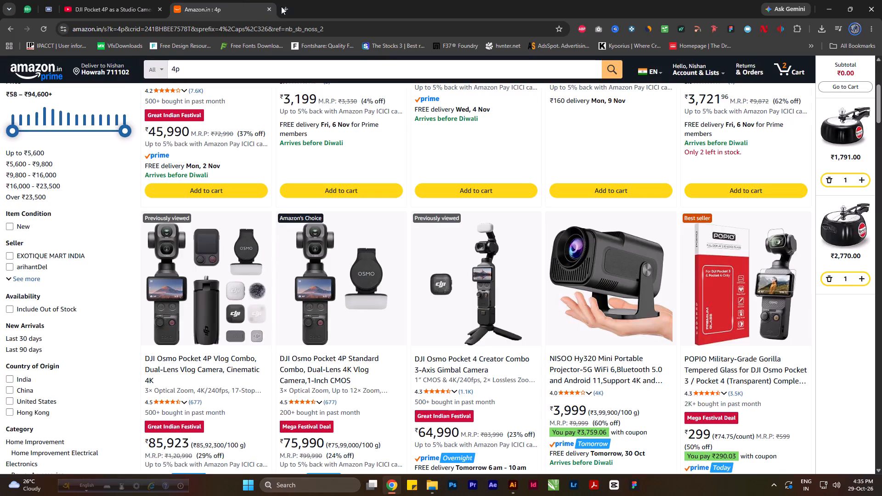
{"action": "left_click", "coordinate": [281, 6]}
{"action": "left_click", "coordinate": [842, 77]}
{"action": "scroll", "coordinate": [776, 241], "scroll_direction": "down", "scroll_amount": 5}
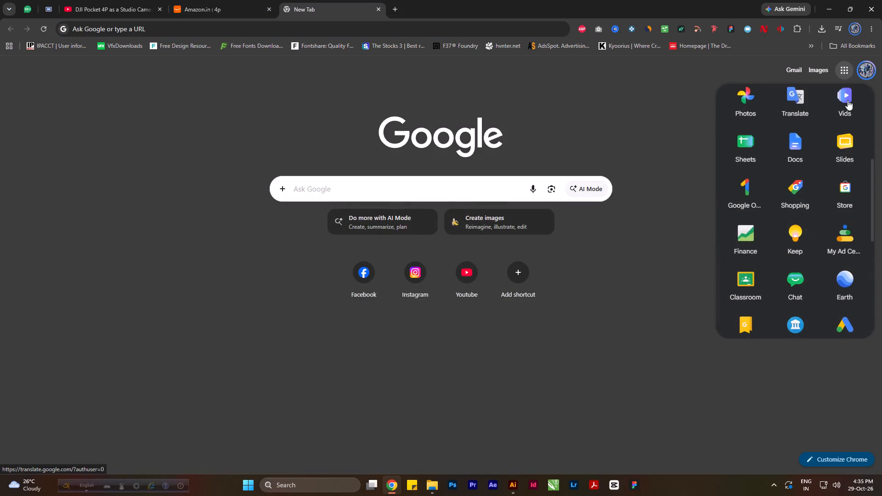
{"action": "left_click", "coordinate": [866, 70]}
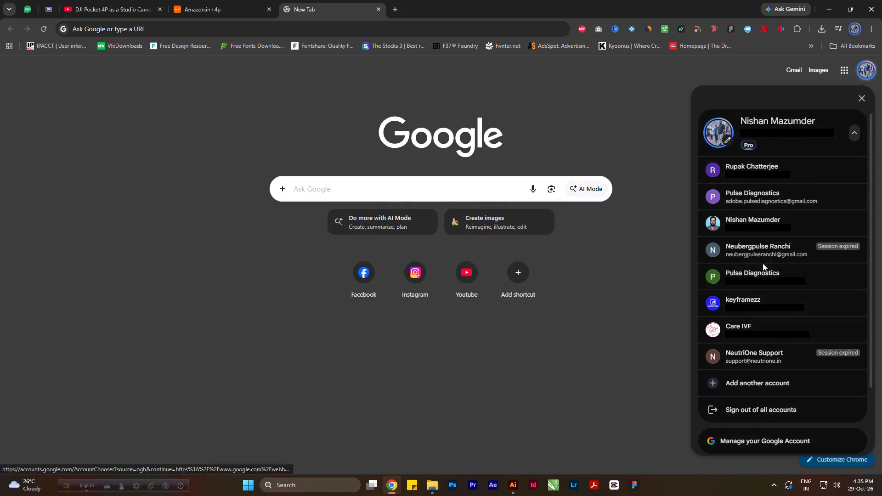
{"action": "left_click", "coordinate": [772, 198]}
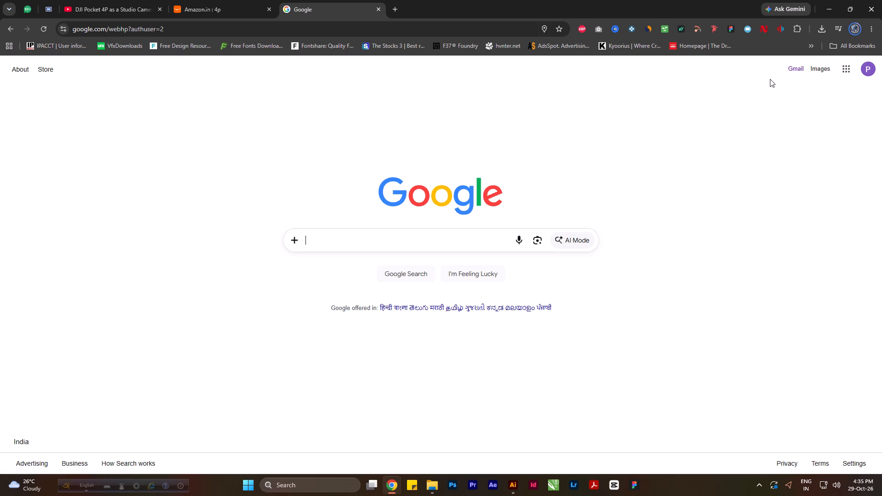
Open the Google Sheets file list for the Pulse Diagnostics account.
{"action": "left_click", "coordinate": [849, 67]}
{"action": "scroll", "coordinate": [766, 317], "scroll_direction": "down", "scroll_amount": 1}
{"action": "left_click", "coordinate": [790, 282]}
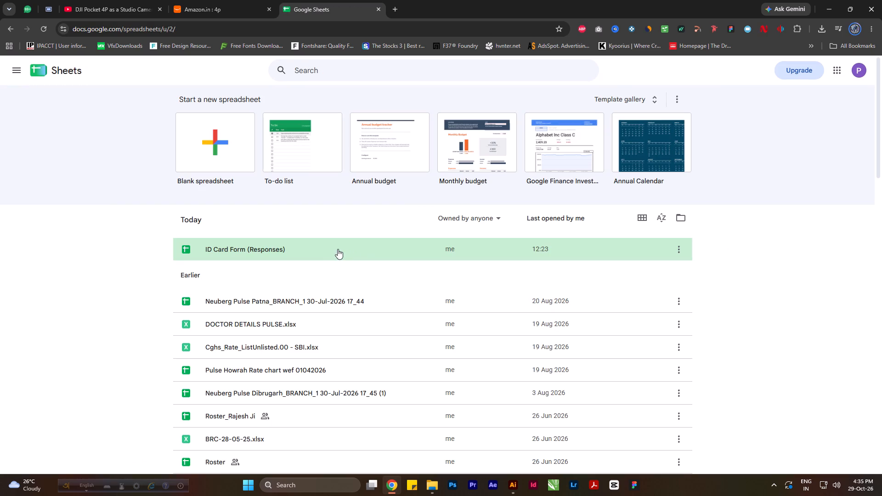
Open the "Neuberg Pulse Patna_BRANCH_1 30-Jul-2026 17_44" spreadsheet, examine its directory of services and return to the file list.
{"action": "left_click_drag", "start_coordinate": [321, 247], "coordinate": [303, 308]}
{"action": "left_click", "coordinate": [316, 301]}
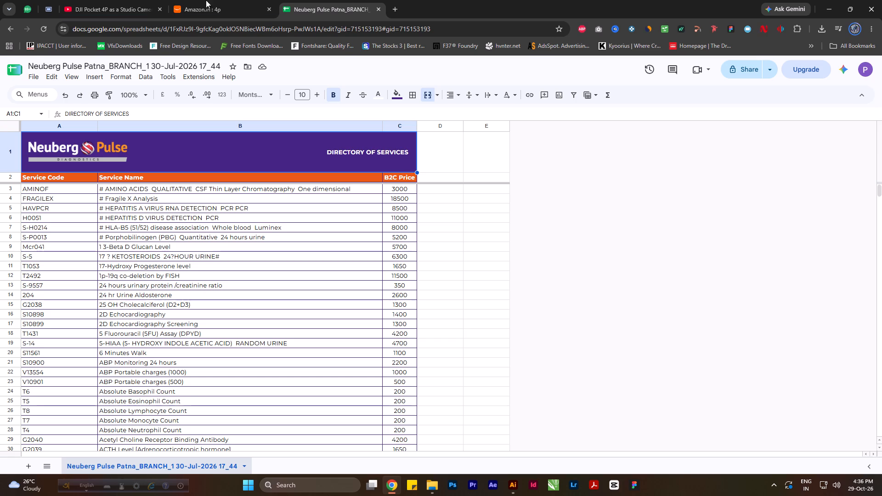
{"action": "left_click", "coordinate": [8, 31]}
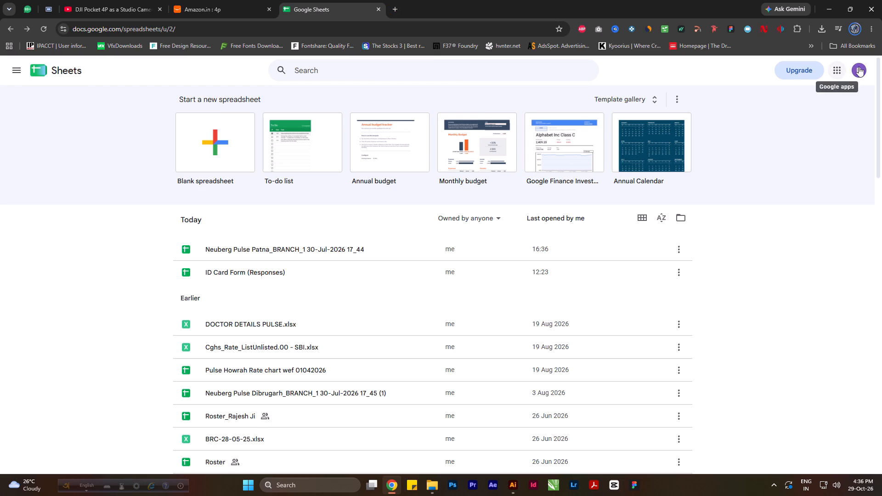
Look through the Google apps available to the Pulse Diagnostics account for another service.
{"action": "left_click", "coordinate": [836, 68]}
{"action": "scroll", "coordinate": [786, 317], "scroll_direction": "down", "scroll_amount": 4}
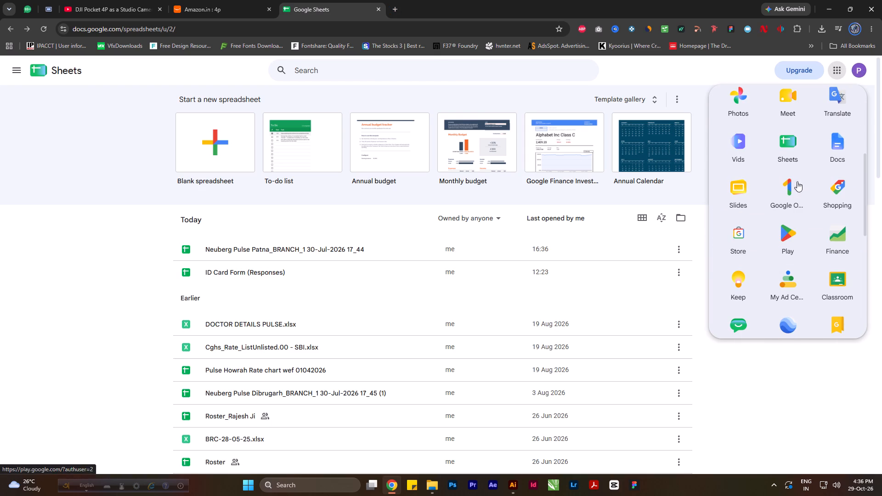
{"action": "left_click", "coordinate": [741, 388]}
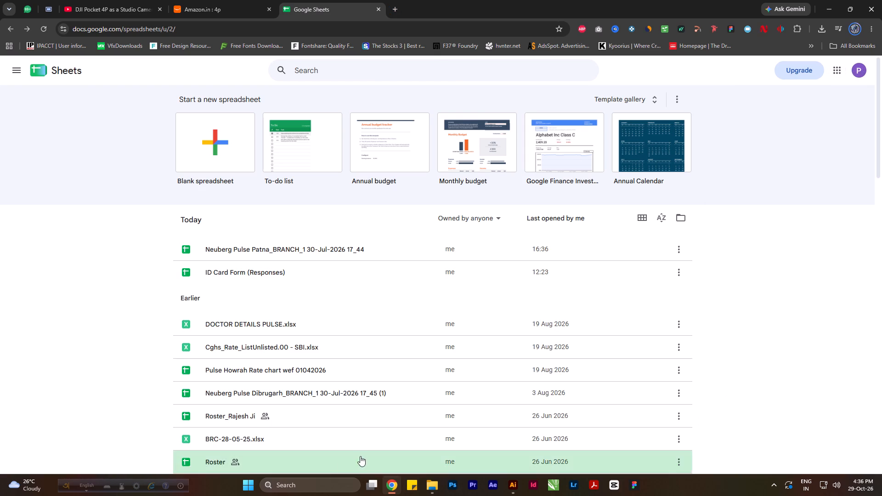
{"action": "left_click", "coordinate": [835, 79]}
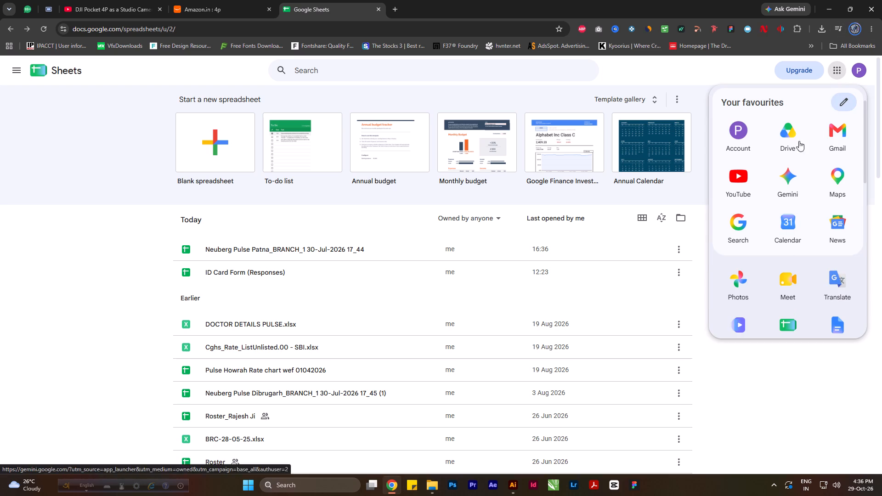
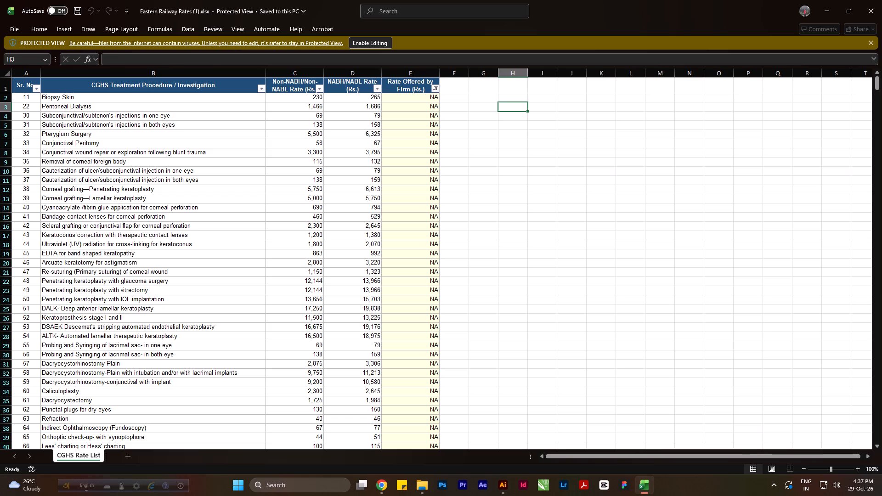
Enable editing of the protected Eastern Railway Rates (1) workbook in Excel.
{"action": "scroll", "coordinate": [51, 130], "scroll_direction": "up", "scroll_amount": 4}
{"action": "left_click", "coordinate": [29, 96]}
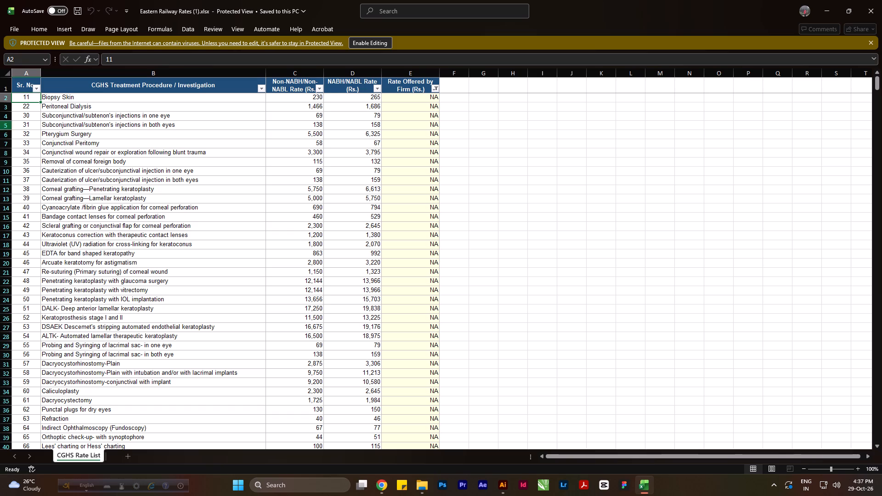
{"action": "left_click", "coordinate": [373, 43]}
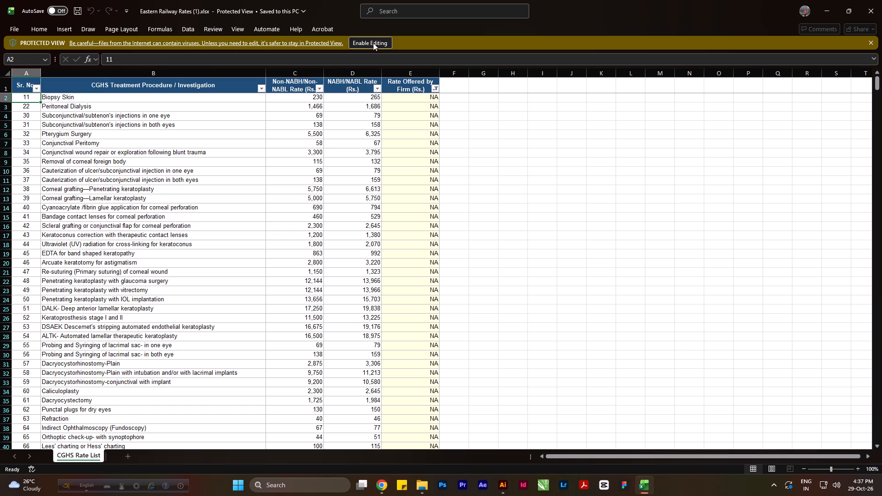
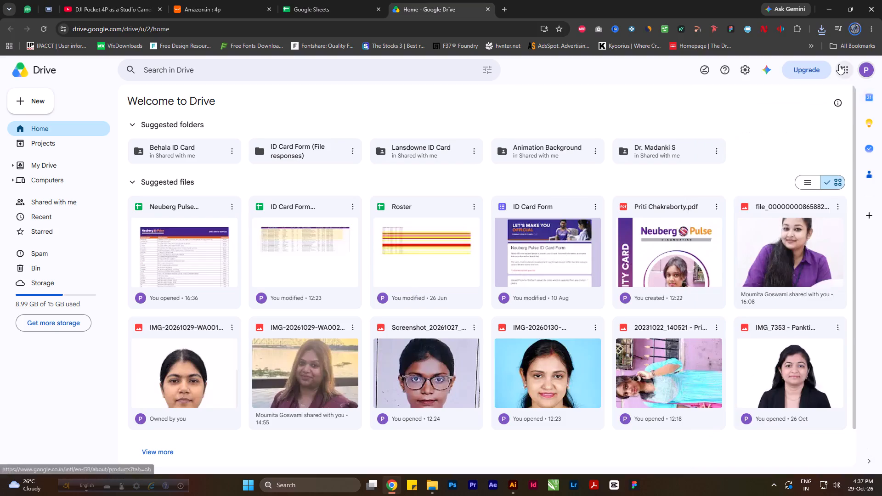
Open Google Drive for the Pulse Diagnostics account.
{"action": "left_click", "coordinate": [797, 143]}
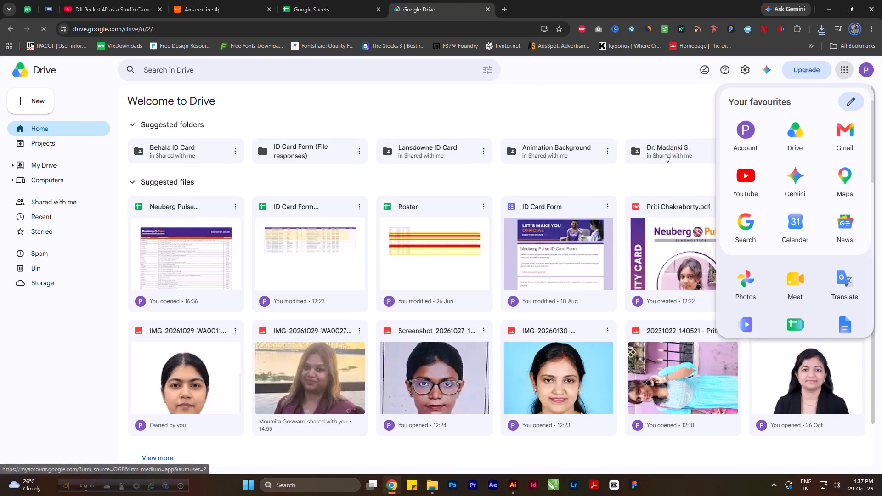
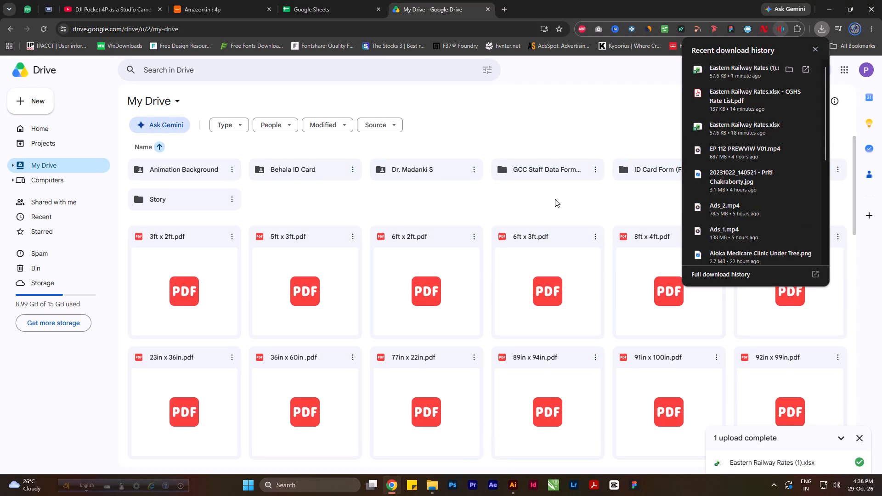
Open the uploaded Eastern Railway Rates (1).xlsx from Drive as a spreadsheet in Google Sheets.
{"action": "left_click", "coordinate": [763, 471]}
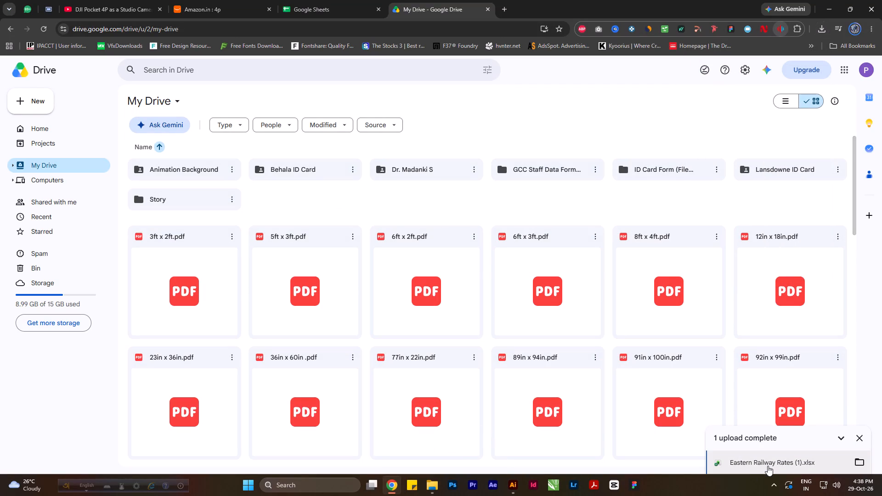
{"action": "double_click", "coordinate": [768, 461]}
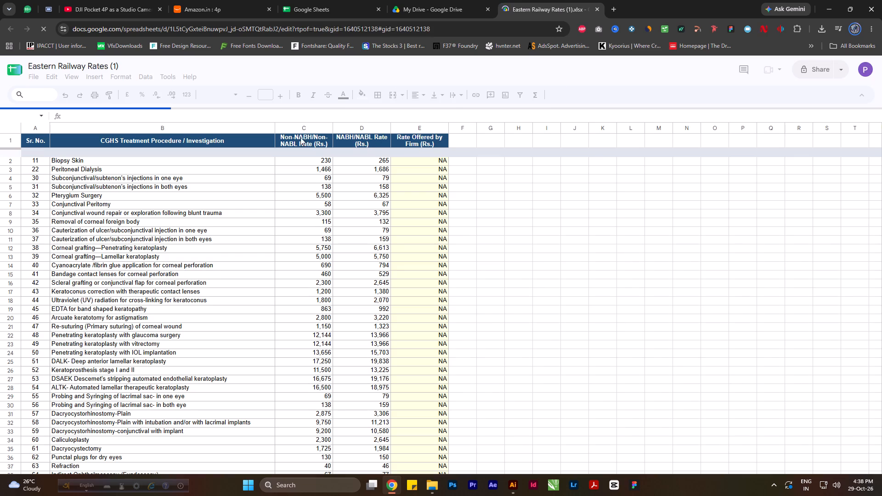
Add "Tenderwise" in front of "Sr. No." in the first column's header.
{"action": "left_click", "coordinate": [308, 216]}
{"action": "scroll", "coordinate": [288, 213], "scroll_direction": "down", "scroll_amount": 4}
{"action": "scroll", "coordinate": [287, 213], "scroll_direction": "up", "scroll_amount": 11}
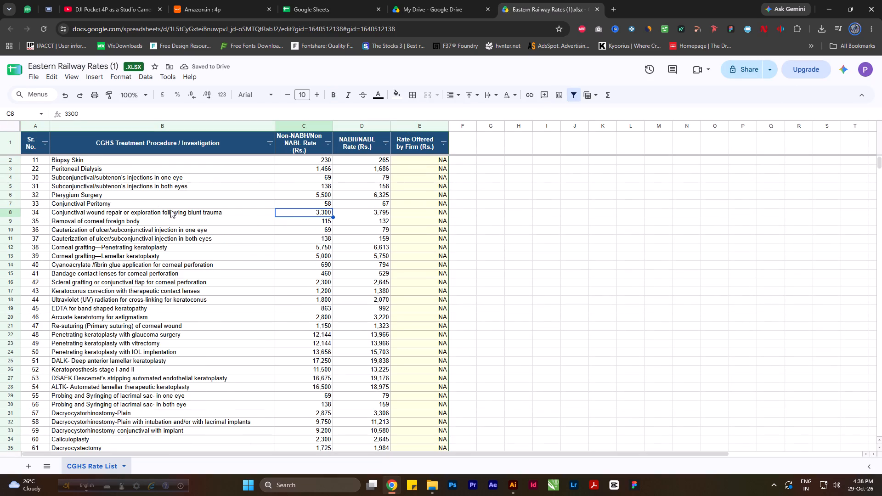
{"action": "left_click", "coordinate": [40, 149]}
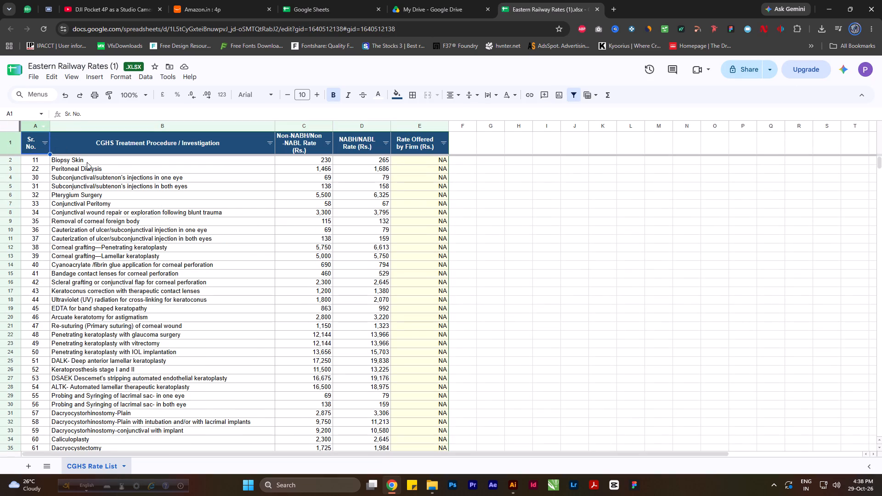
{"action": "double_click", "coordinate": [30, 142]}
{"action": "left_click", "coordinate": [27, 135]}
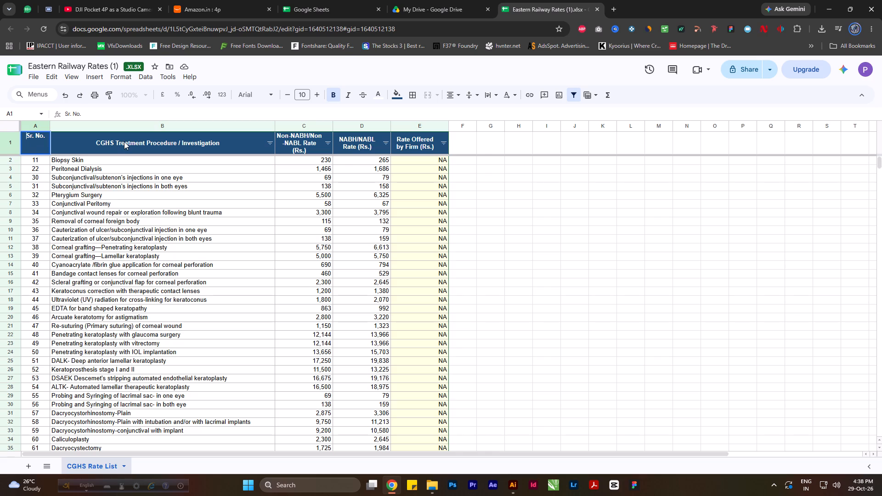
{"action": "type", "text": "Tender"}
{"action": "key", "text": "space"}
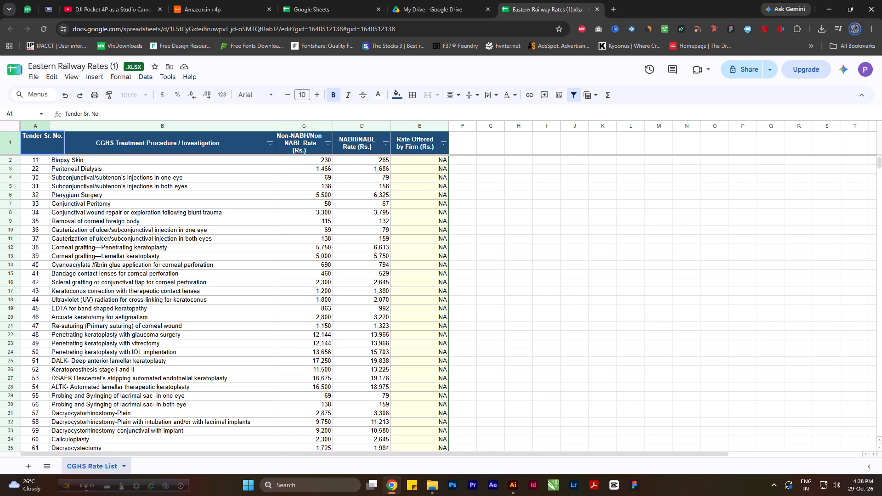
{"action": "key", "text": "BackSpace"}
{"action": "type", "text": "wise"}
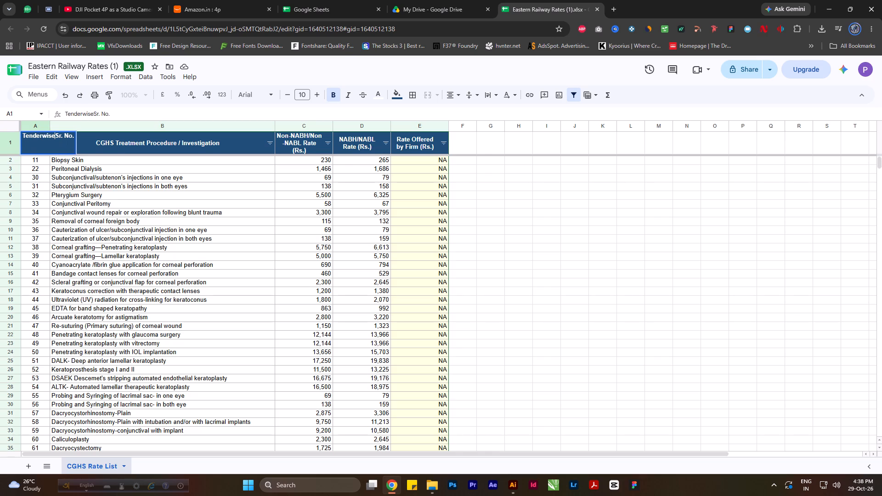
{"action": "key", "text": "Return"}
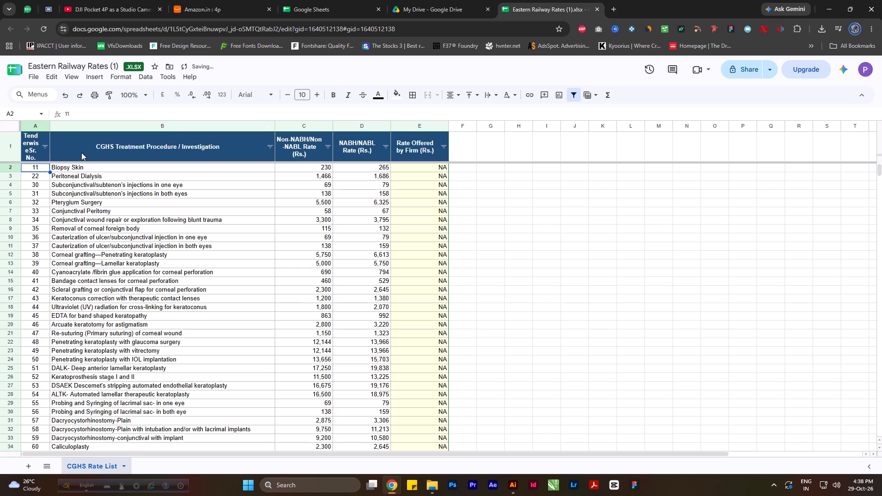
Widen the Tenderwise Sr. No. column so its header wraps onto two lines.
{"action": "left_click_drag", "start_coordinate": [51, 123], "coordinate": [59, 124]}
{"action": "left_click", "coordinate": [58, 124]}
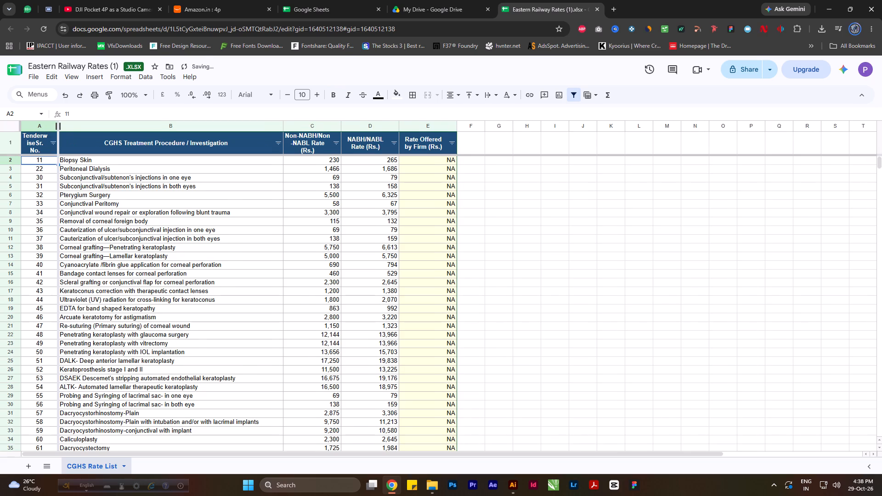
{"action": "left_click", "coordinate": [60, 124]}
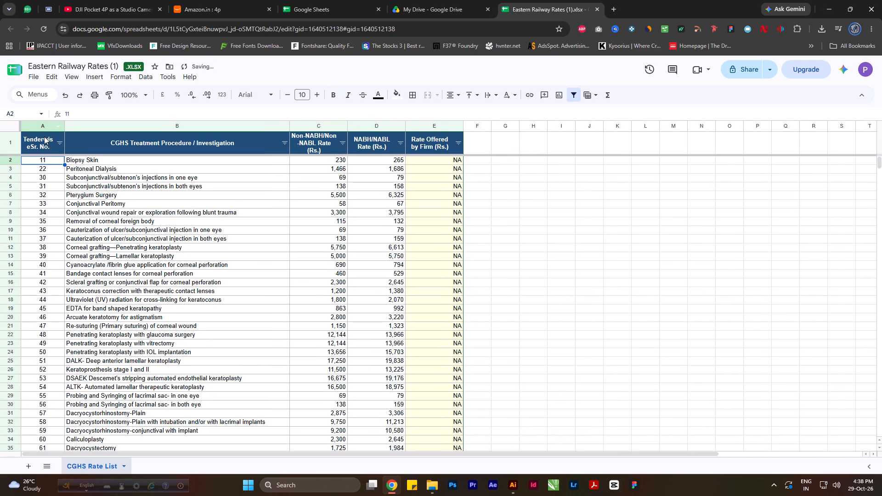
Examine the list of filter values for the Tenderwise Sr. No. column.
{"action": "left_click", "coordinate": [40, 140]}
{"action": "left_click", "coordinate": [59, 140]}
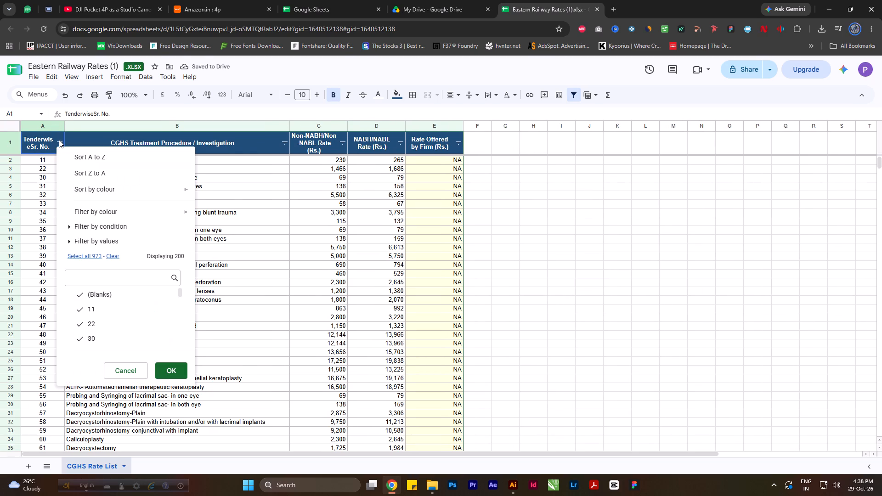
{"action": "scroll", "coordinate": [158, 308], "scroll_direction": "down", "scroll_amount": 20}
{"action": "scroll", "coordinate": [158, 308], "scroll_direction": "down", "scroll_amount": 2}
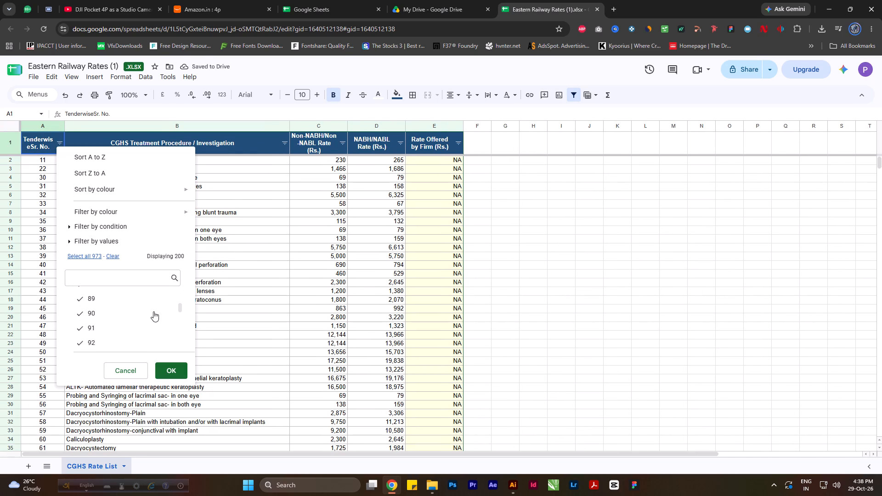
{"action": "scroll", "coordinate": [153, 311], "scroll_direction": "down", "scroll_amount": 18}
{"action": "scroll", "coordinate": [145, 354], "scroll_direction": "up", "scroll_amount": 9}
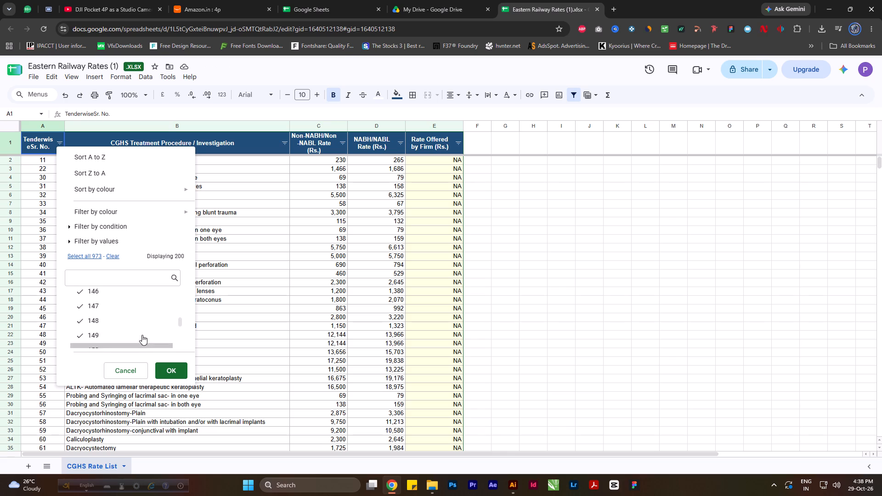
{"action": "scroll", "coordinate": [142, 335], "scroll_direction": "up", "scroll_amount": 20}
{"action": "scroll", "coordinate": [142, 335], "scroll_direction": "up", "scroll_amount": 15}
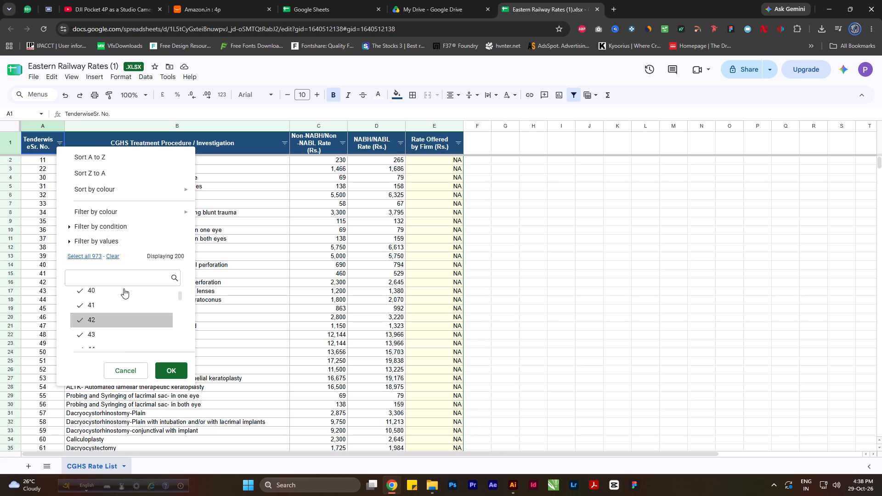
{"action": "scroll", "coordinate": [124, 288], "scroll_direction": "up", "scroll_amount": 5}
{"action": "left_click", "coordinate": [114, 366]}
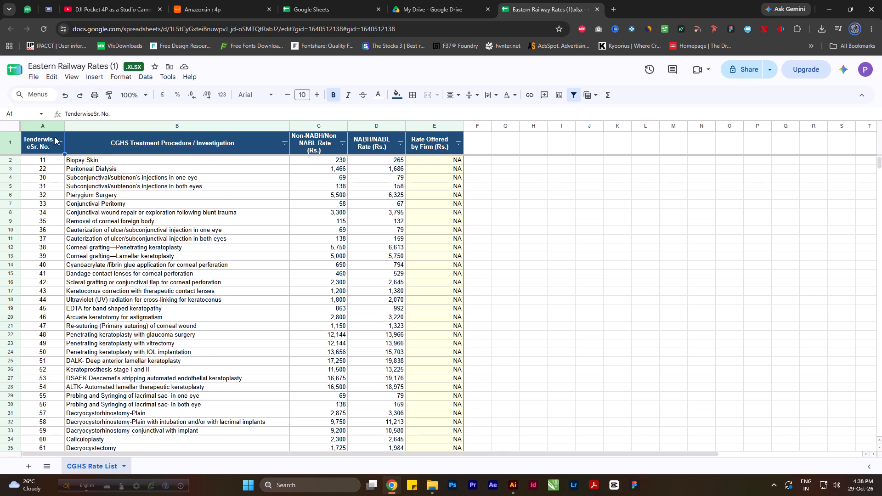
Remove the filter from the whole rate table.
{"action": "left_click_drag", "start_coordinate": [41, 141], "coordinate": [214, 141]}
{"action": "key", "text": "ctrl+a"}
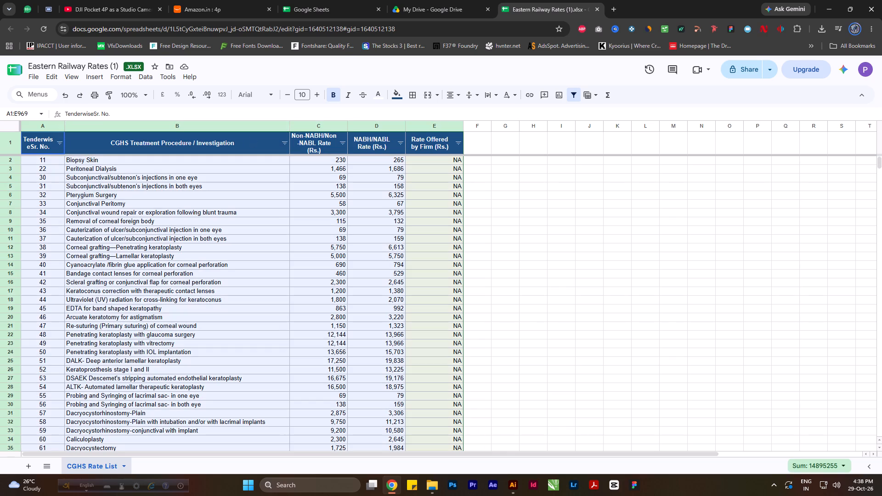
{"action": "left_click", "coordinate": [575, 92]}
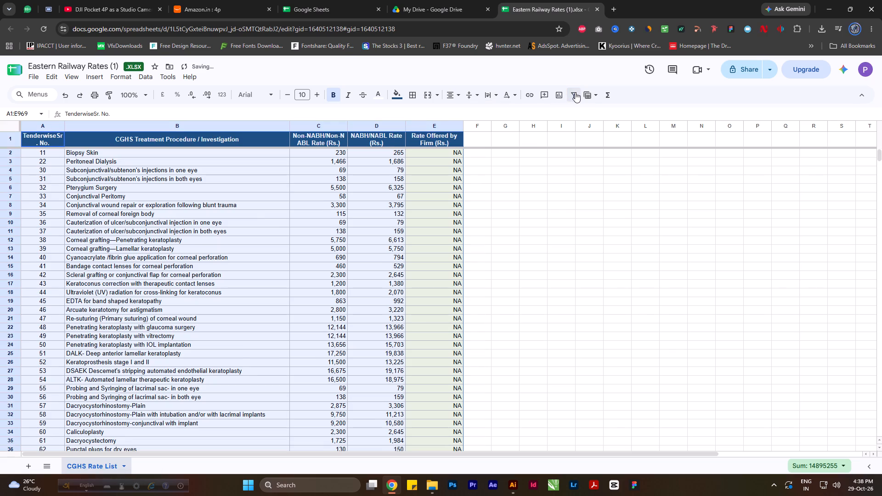
{"action": "left_click", "coordinate": [542, 215]}
{"action": "scroll", "coordinate": [80, 126], "scroll_direction": "up", "scroll_amount": 2}
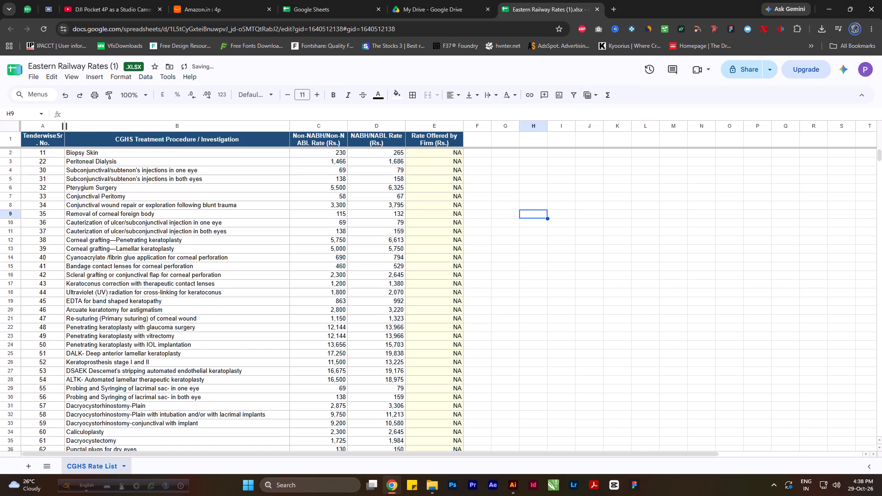
Insert a line break between "Tenderwise" and "Sr. No." in the first column's header.
{"action": "double_click", "coordinate": [57, 131]}
{"action": "double_click", "coordinate": [57, 139]}
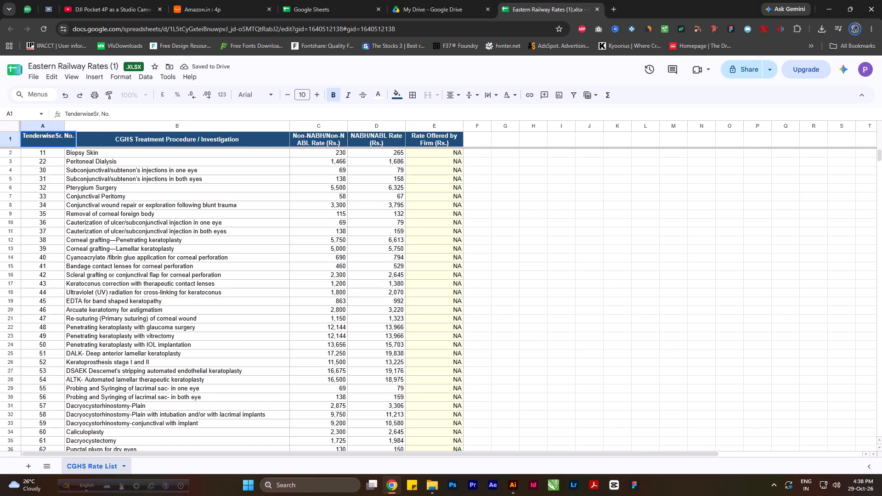
{"action": "left_click", "coordinate": [57, 135]}
{"action": "left_click", "coordinate": [55, 135]}
{"action": "key", "text": "Right"}
{"action": "key", "text": "Left"}
{"action": "key", "text": "alt+Return"}
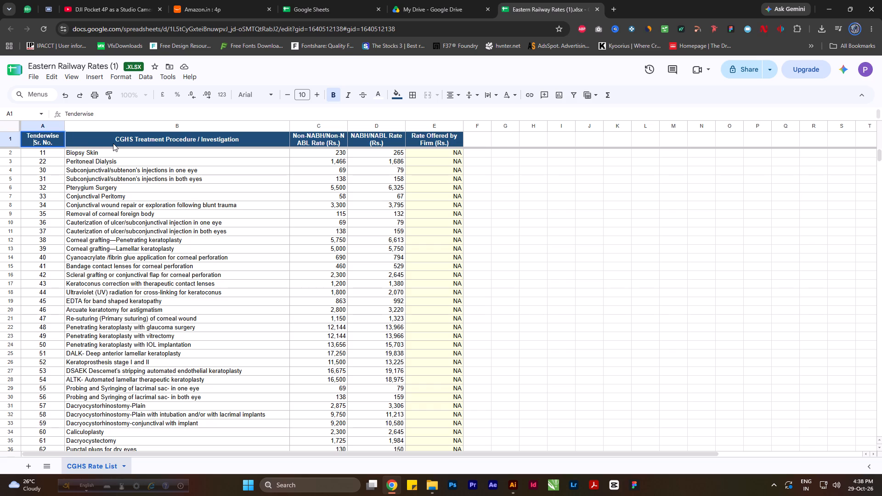
{"action": "left_click", "coordinate": [479, 226]}
Insert a new column before Tenderwise Sr. No. and head it "Sl. No".
{"action": "left_click", "coordinate": [37, 127]}
{"action": "right_click", "coordinate": [38, 126]}
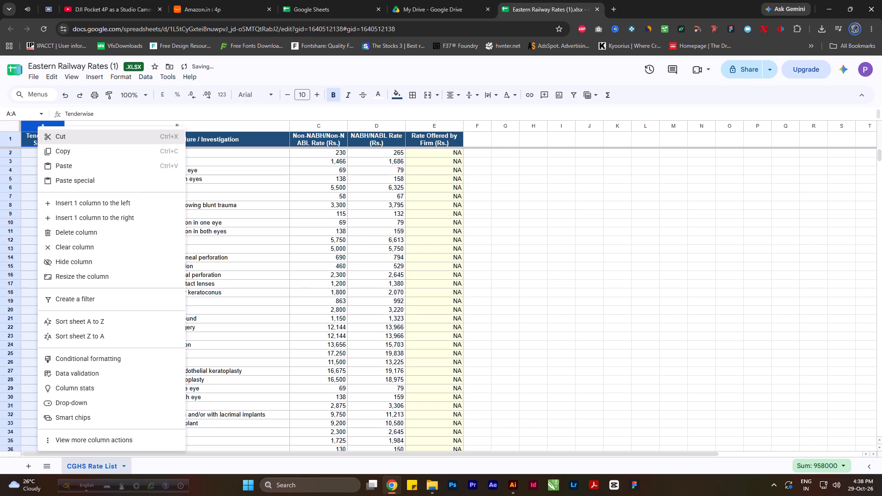
{"action": "left_click", "coordinate": [79, 207]}
{"action": "left_click", "coordinate": [42, 143]}
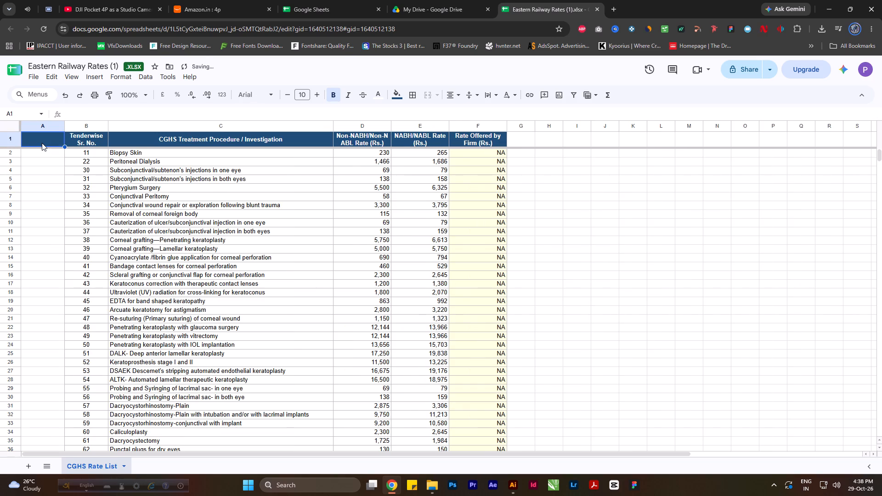
{"action": "type", "text": "Sl. No"}
{"action": "key", "text": "Return"}
Number the Sl. No column by entering 1 and 2 in its first rows and filling the series down the table.
{"action": "key", "text": "1"}
{"action": "key", "text": "Return"}
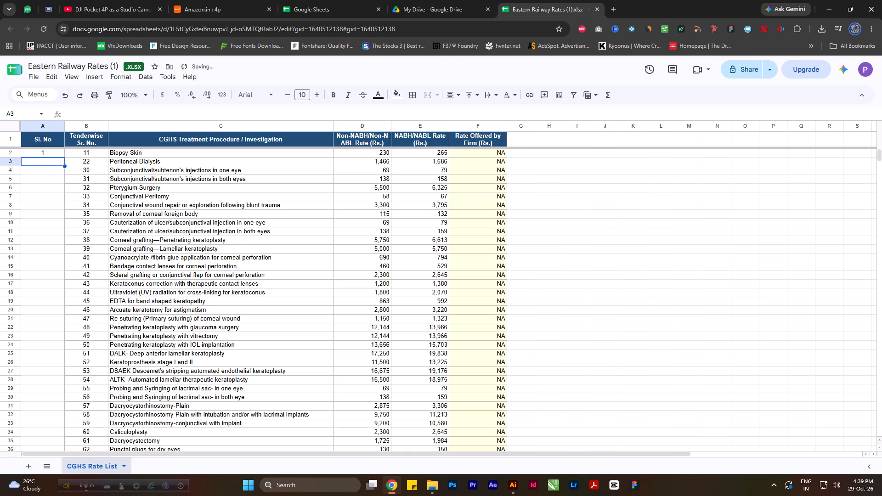
{"action": "key", "text": "2"}
{"action": "key", "text": "Return"}
{"action": "left_click", "coordinate": [45, 157]}
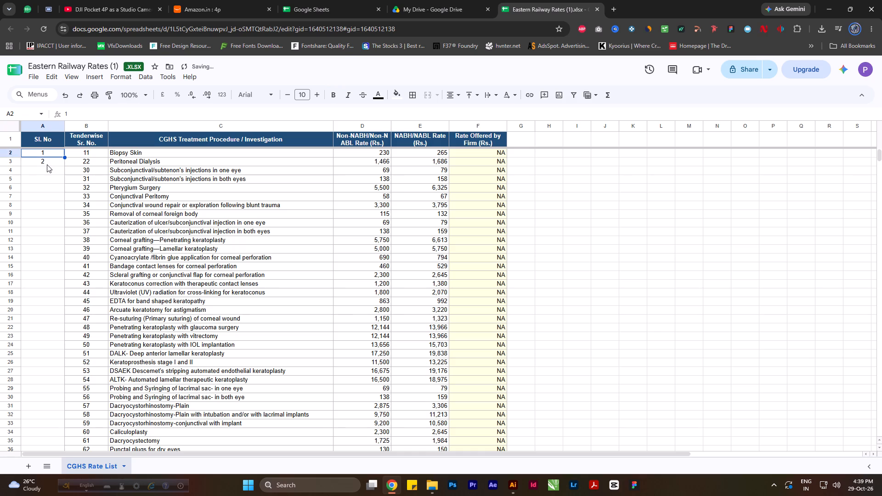
{"action": "left_click", "coordinate": [49, 164], "text": "shift"}
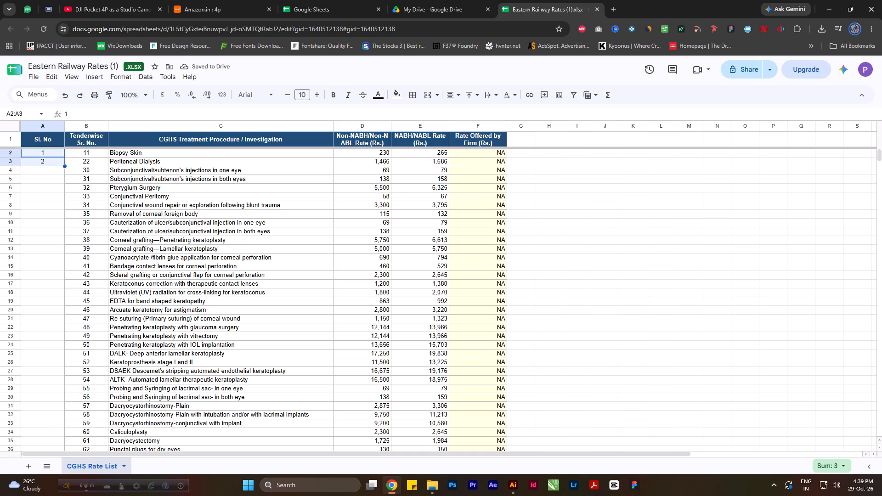
{"action": "double_click", "coordinate": [65, 166]}
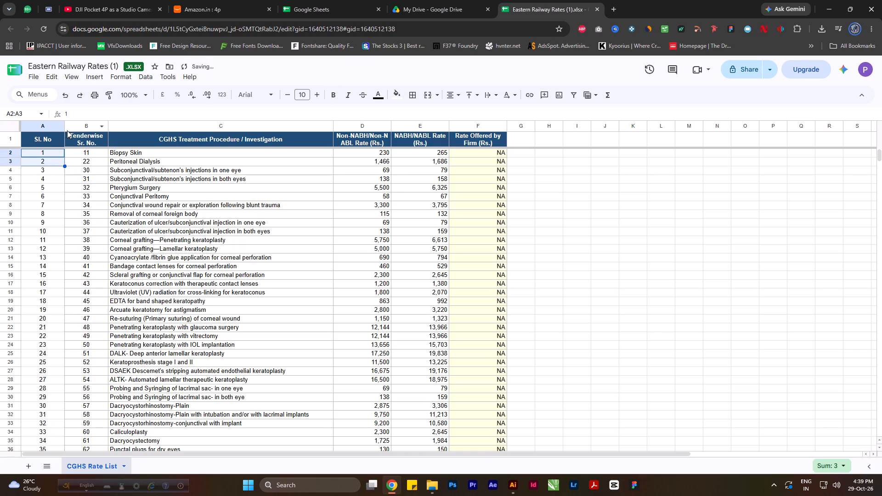
Fit the Sl. No and procedure columns to their contents and narrow the three rate columns so their headers wrap.
{"action": "double_click", "coordinate": [64, 126]}
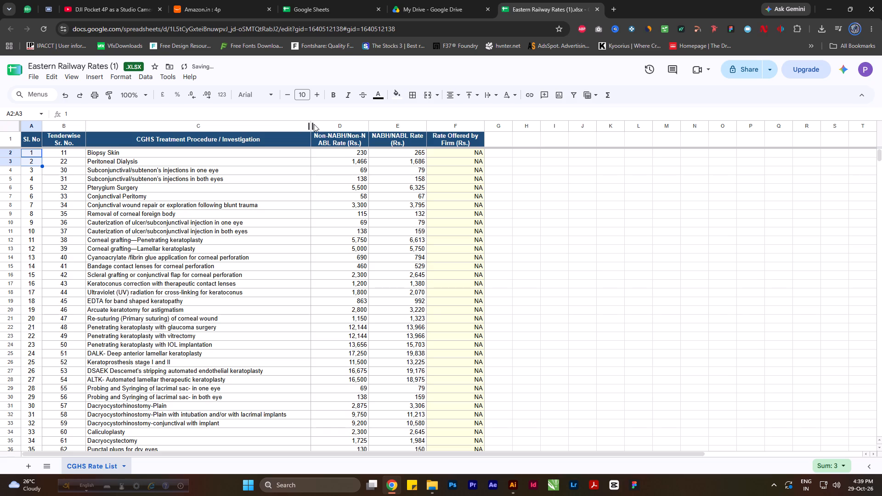
{"action": "double_click", "coordinate": [311, 124]}
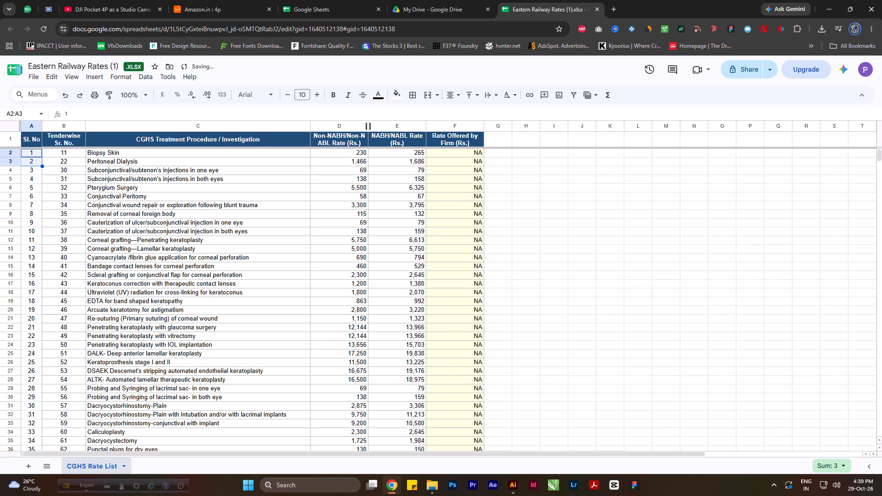
{"action": "left_click_drag", "start_coordinate": [367, 126], "coordinate": [347, 126]}
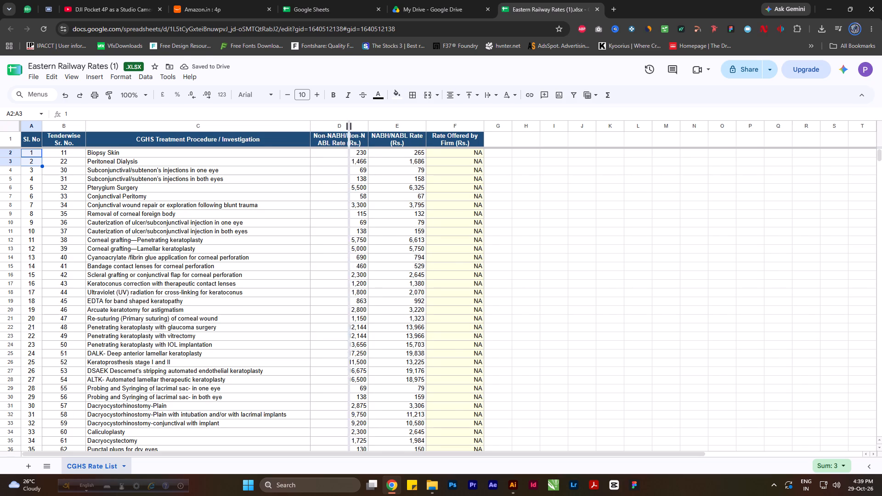
{"action": "left_click_drag", "start_coordinate": [347, 126], "coordinate": [346, 126]}
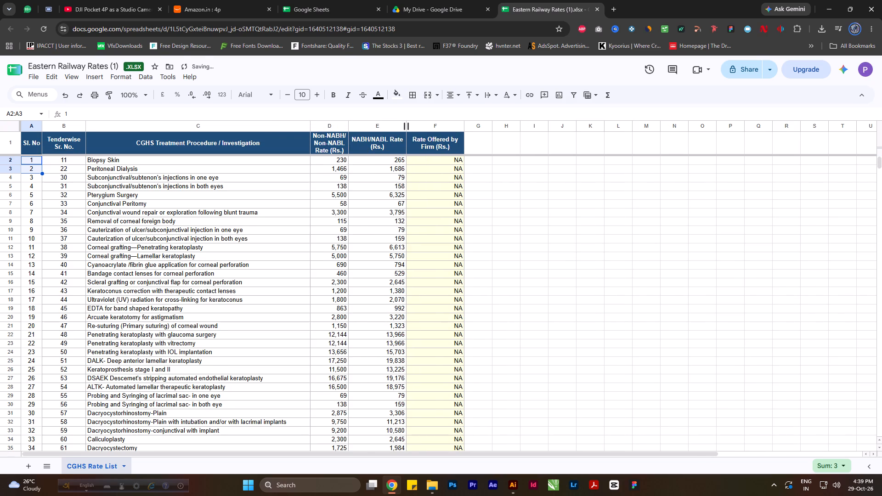
{"action": "left_click_drag", "start_coordinate": [407, 126], "coordinate": [385, 124]}
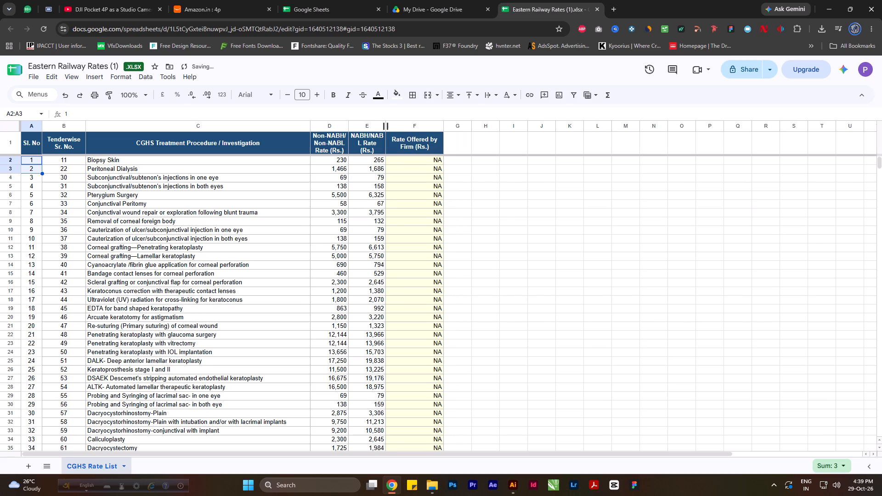
{"action": "left_click", "coordinate": [386, 125]}
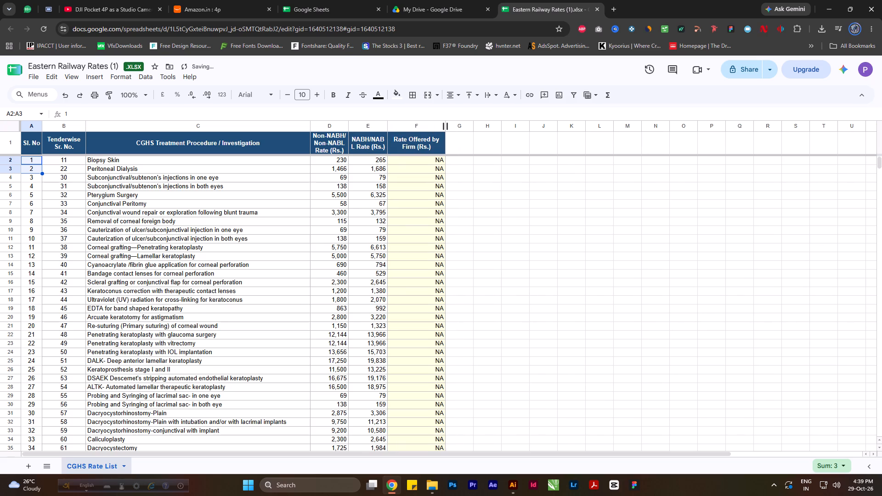
{"action": "left_click_drag", "start_coordinate": [447, 125], "coordinate": [433, 125]}
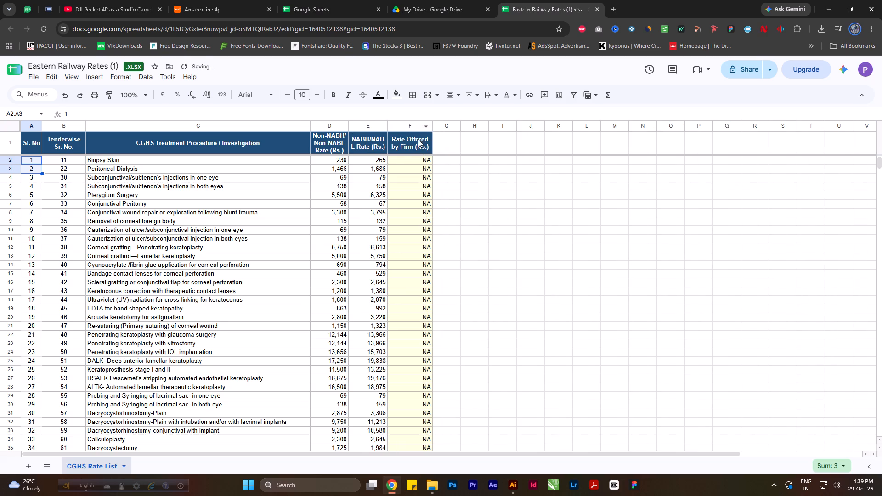
In the last column's header, replace "Firm" with "Neuberg Pulse".
{"action": "double_click", "coordinate": [409, 149]}
{"action": "double_click", "coordinate": [439, 137]}
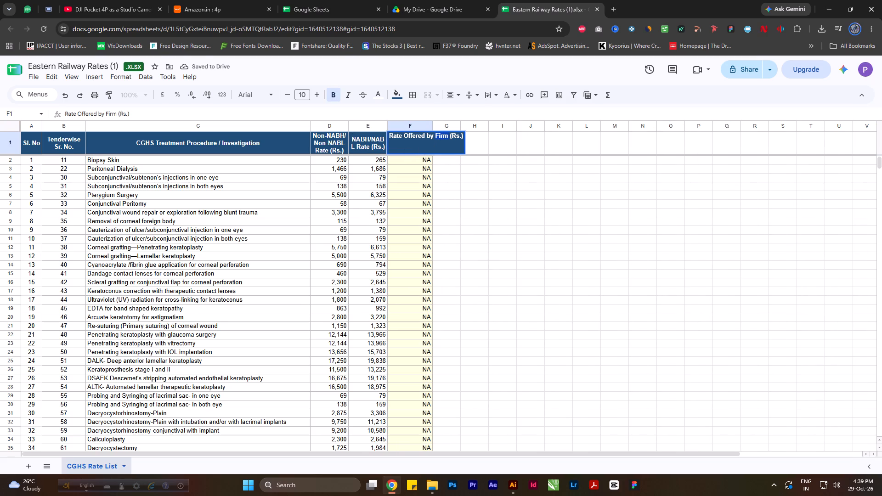
{"action": "key", "text": "shift+n"}
{"action": "type", "text": "eu"}
{"action": "type", "text": "berg Pulse"}
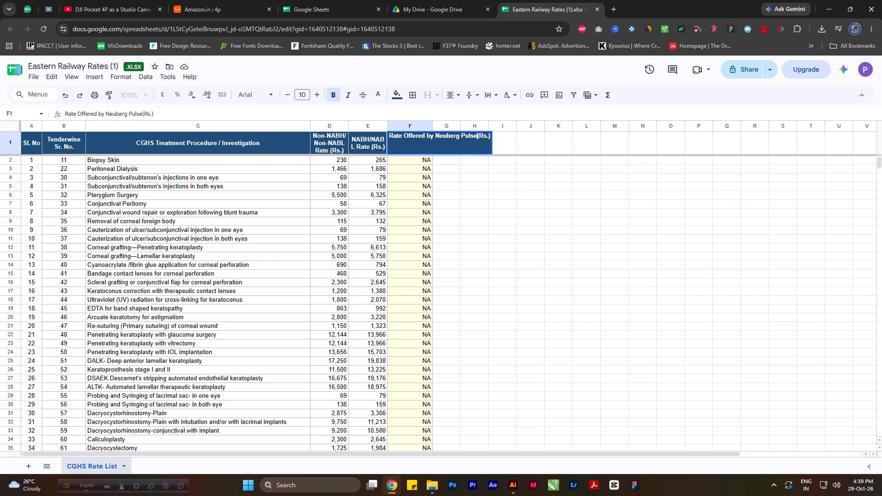
{"action": "key", "text": "Return"}
{"action": "left_click", "coordinate": [513, 217]}
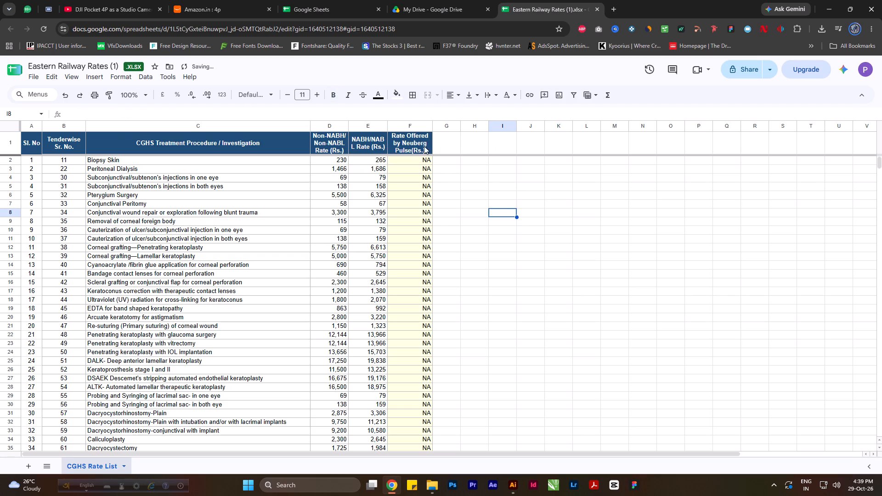
Reword the last column's header as "Rate Offered by Pulse Diagnostics Pvt ltd(Rs.)".
{"action": "double_click", "coordinate": [421, 146]}
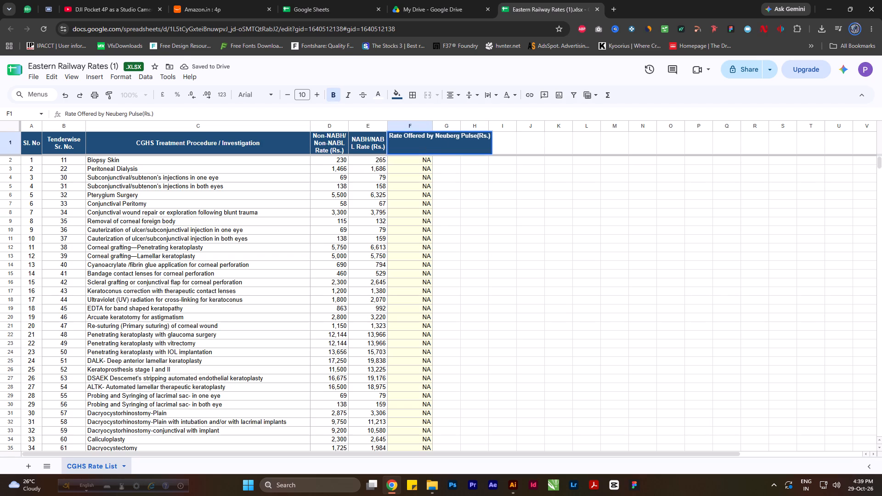
{"action": "double_click", "coordinate": [454, 137]}
{"action": "key", "text": "BackSpace"}
{"action": "key", "text": "ctrl+Right"}
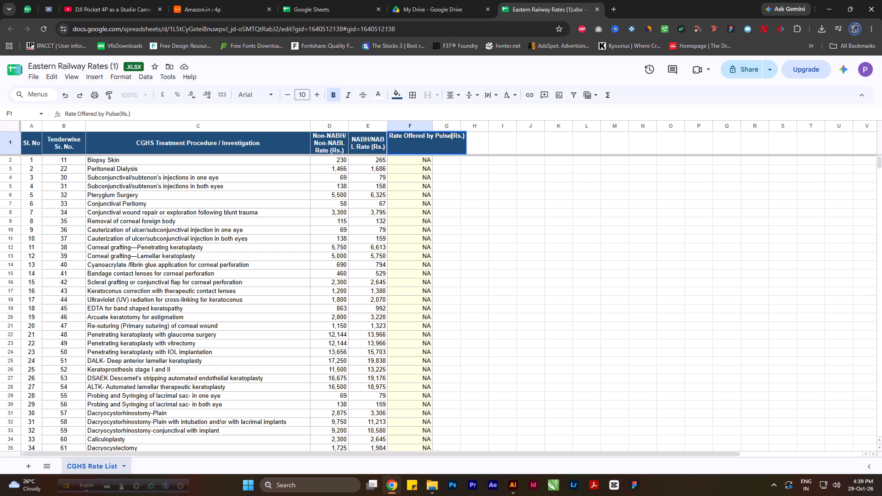
{"action": "key", "text": "space"}
{"action": "type", "text": "Diagnostucs"}
{"action": "key", "text": "BackSpace"}
{"action": "key", "text": "BackSpace"}
{"action": "key", "text": "BackSpace"}
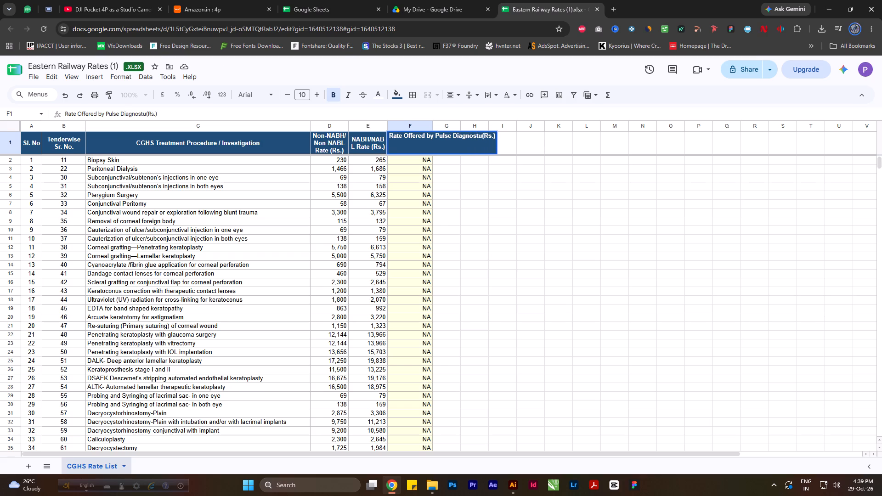
{"action": "type", "text": "ics Pvt ltd"}
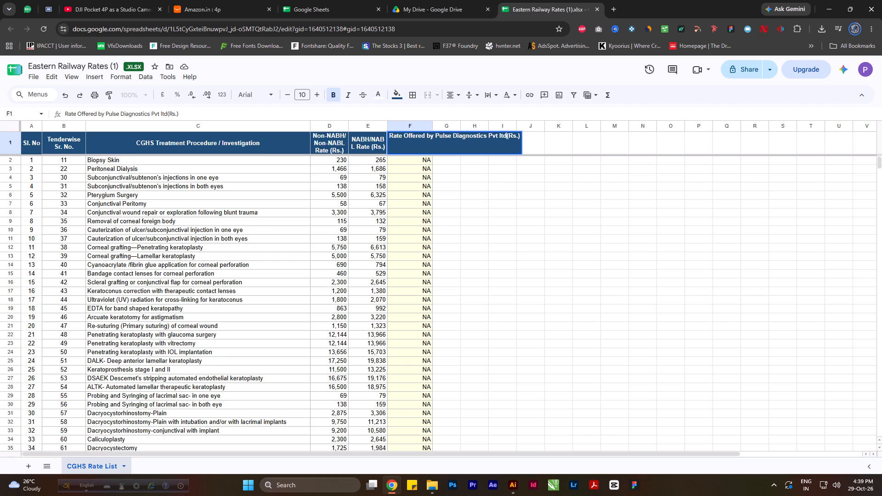
{"action": "key", "text": "Return"}
{"action": "left_click", "coordinate": [482, 199]}
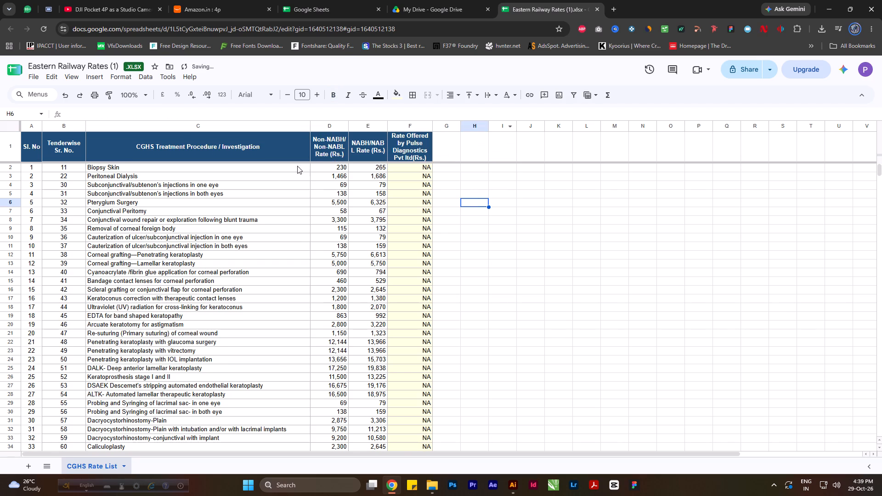
Capitalise the L of "Ltd" in the Rate Offered by Pulse Diagnostics header.
{"action": "double_click", "coordinate": [409, 158]}
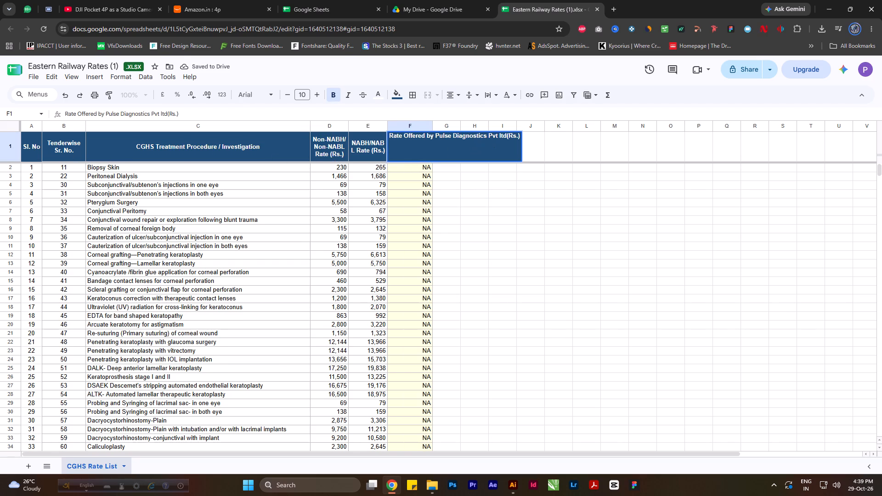
{"action": "left_click", "coordinate": [500, 135]}
{"action": "key", "text": "shift+Right"}
{"action": "key", "text": "shift+l"}
{"action": "left_click", "coordinate": [527, 239]}
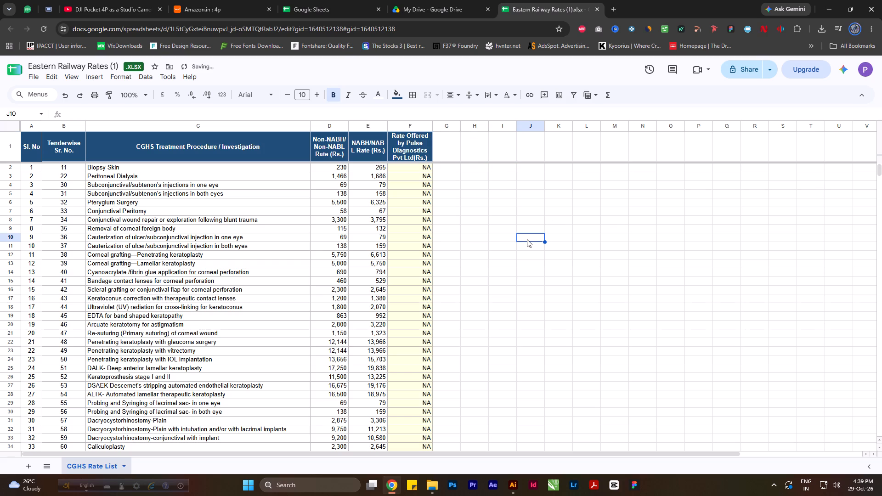
Widen the NABH/NABL Rate column slightly so that "NABH/NABL" fits on one line of its header.
{"action": "left_click", "coordinate": [387, 126]}
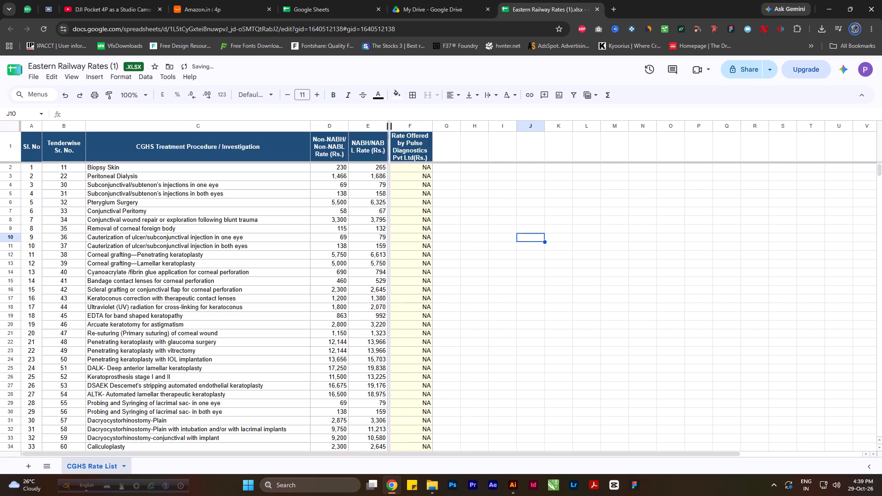
Fill the table's header row, from Sl. No to the Rate Offered column, with dark purple.
{"action": "left_click_drag", "start_coordinate": [34, 140], "coordinate": [381, 156]}
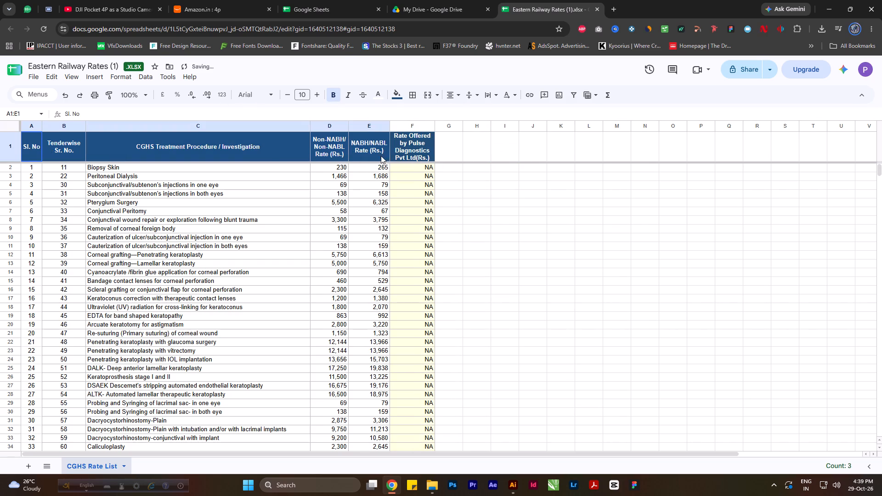
{"action": "left_click_drag", "start_coordinate": [381, 156], "coordinate": [422, 143]}
{"action": "left_click", "coordinate": [396, 98]}
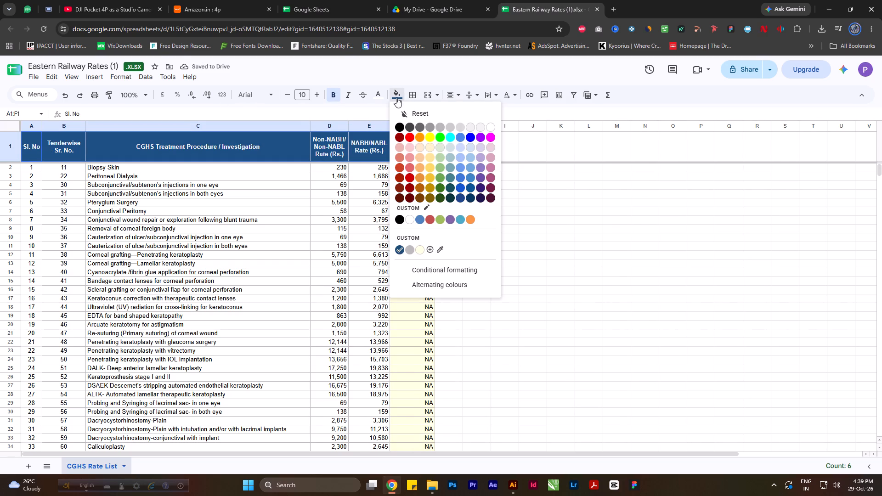
{"action": "left_click", "coordinate": [482, 186]}
{"action": "left_click", "coordinate": [536, 223]}
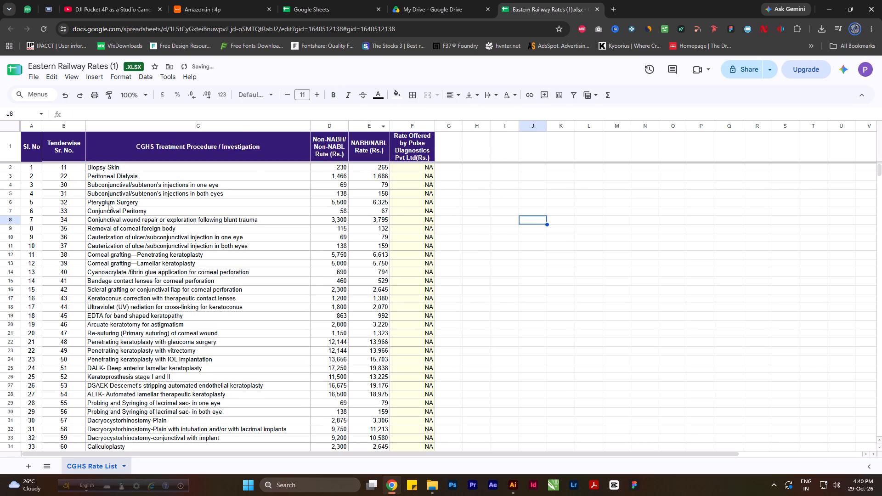
Add the Google Sans Flex font and apply it to the entire sheet.
{"action": "scroll", "coordinate": [164, 238], "scroll_direction": "down", "scroll_amount": 7}
{"action": "scroll", "coordinate": [167, 247], "scroll_direction": "up", "scroll_amount": 8}
{"action": "key", "text": "ctrl+a"}
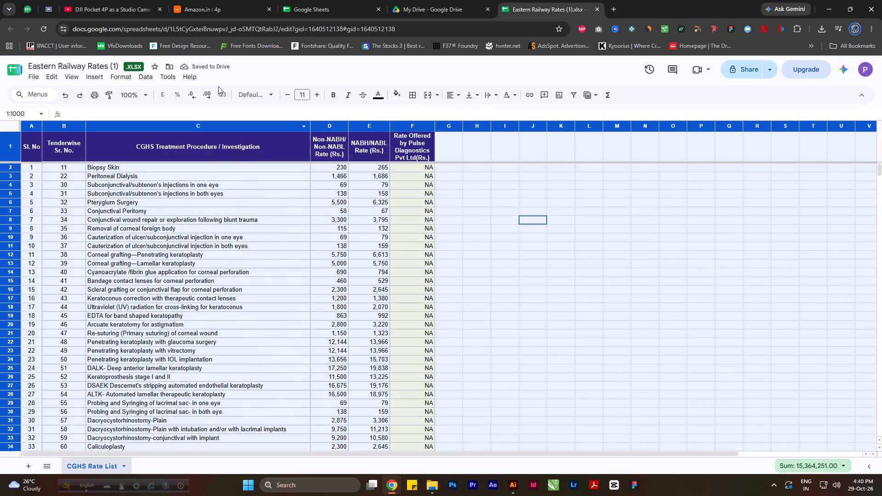
{"action": "left_click", "coordinate": [246, 90]}
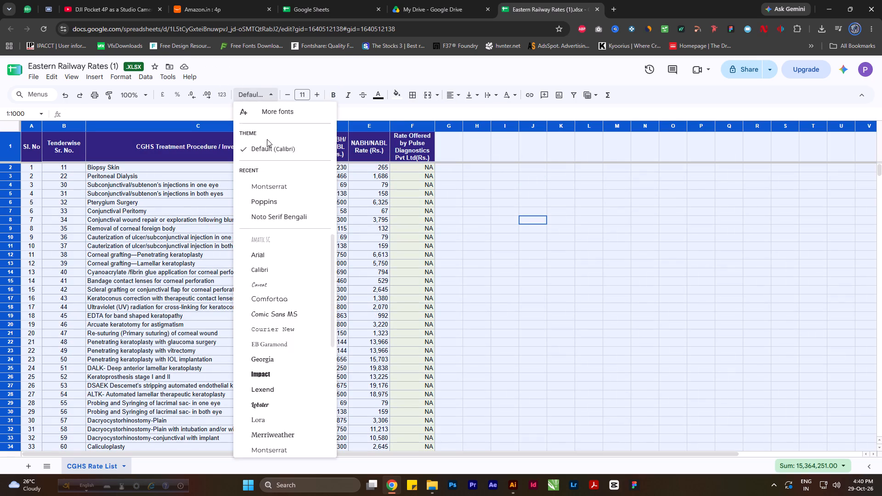
{"action": "left_click", "coordinate": [273, 113]}
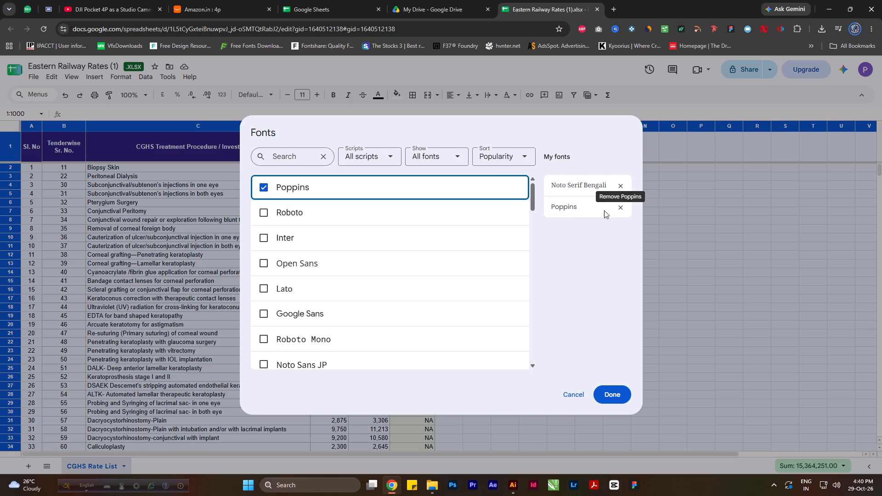
{"action": "scroll", "coordinate": [349, 268], "scroll_direction": "down", "scroll_amount": 15}
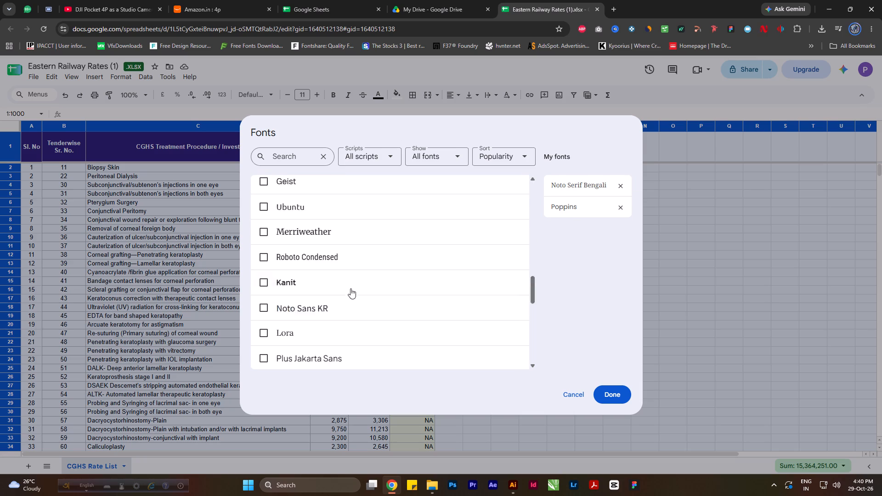
{"action": "scroll", "coordinate": [363, 285], "scroll_direction": "down", "scroll_amount": 8}
{"action": "left_click", "coordinate": [313, 159]}
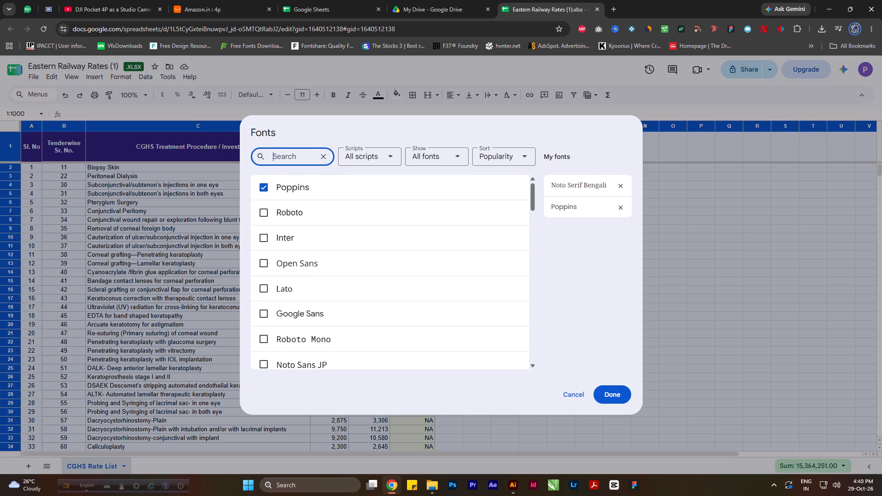
{"action": "type", "text": "Google"}
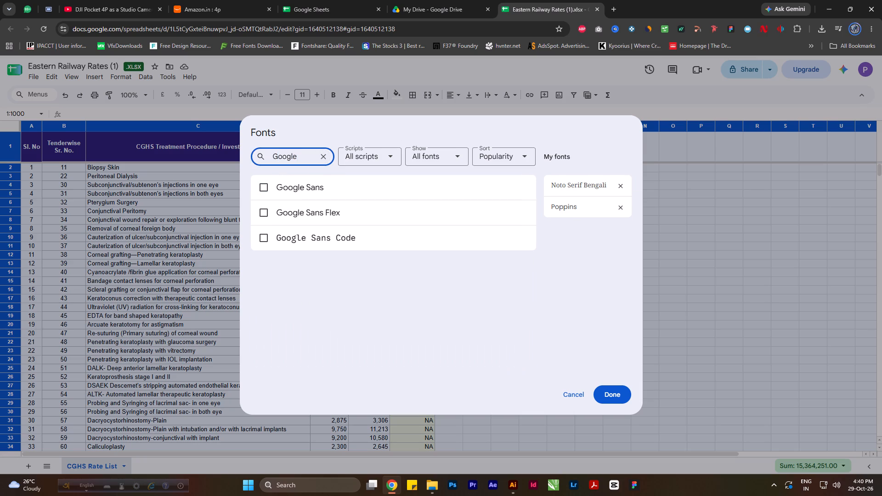
{"action": "left_click", "coordinate": [264, 211]}
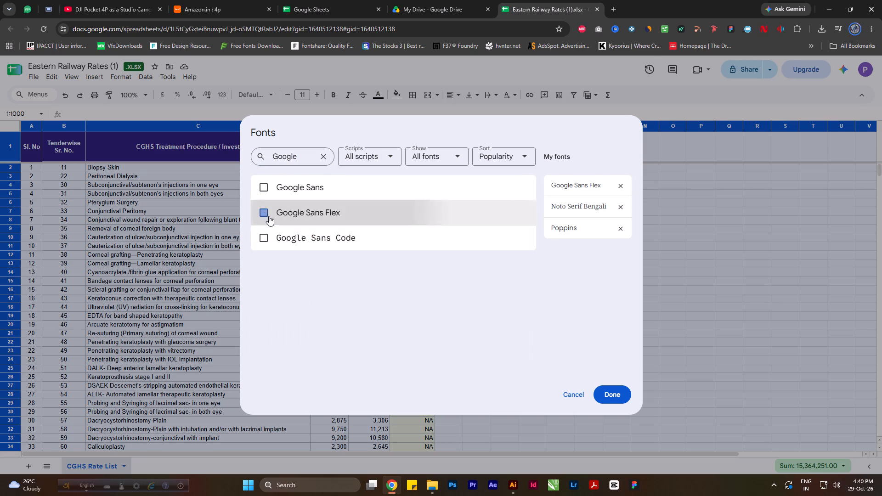
{"action": "left_click", "coordinate": [621, 398]}
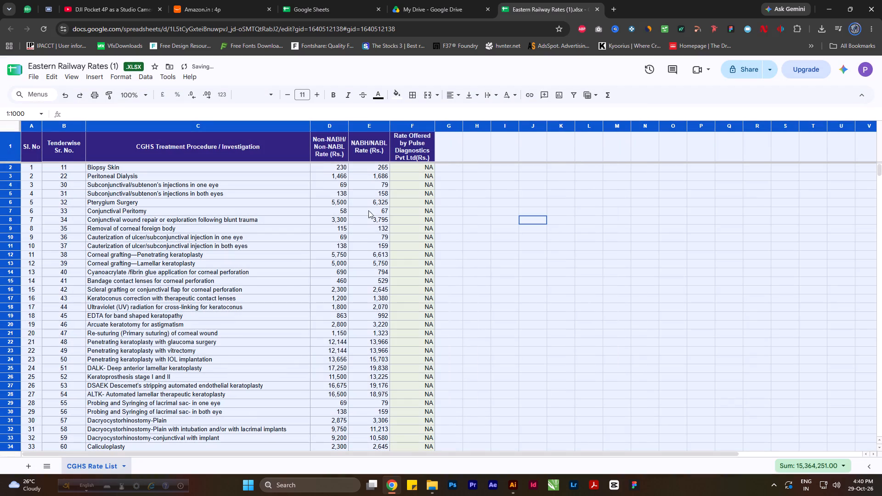
{"action": "left_click", "coordinate": [251, 95]}
{"action": "left_click", "coordinate": [549, 204]}
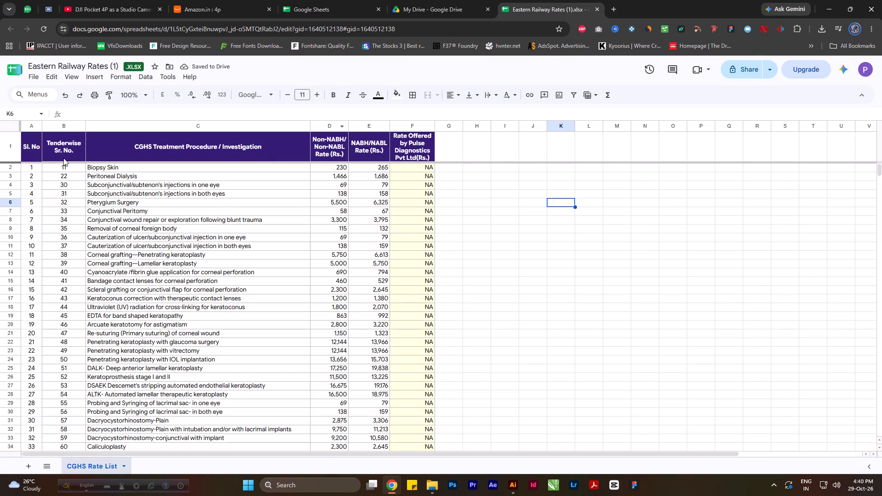
Apply all borders to every cell of the rate table.
{"action": "left_click", "coordinate": [31, 148]}
{"action": "key", "text": "ctrl+a"}
{"action": "scroll", "coordinate": [153, 187], "scroll_direction": "down", "scroll_amount": 3}
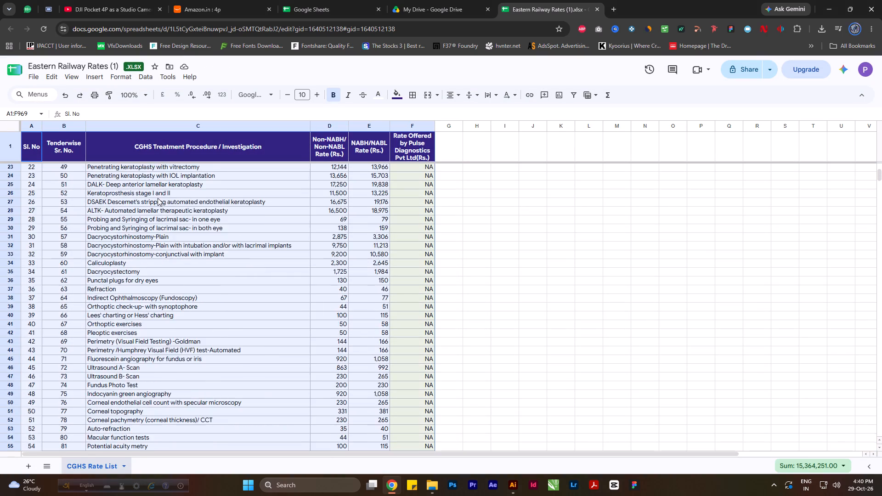
{"action": "scroll", "coordinate": [158, 198], "scroll_direction": "down", "scroll_amount": 20}
{"action": "scroll", "coordinate": [158, 198], "scroll_direction": "down", "scroll_amount": 13}
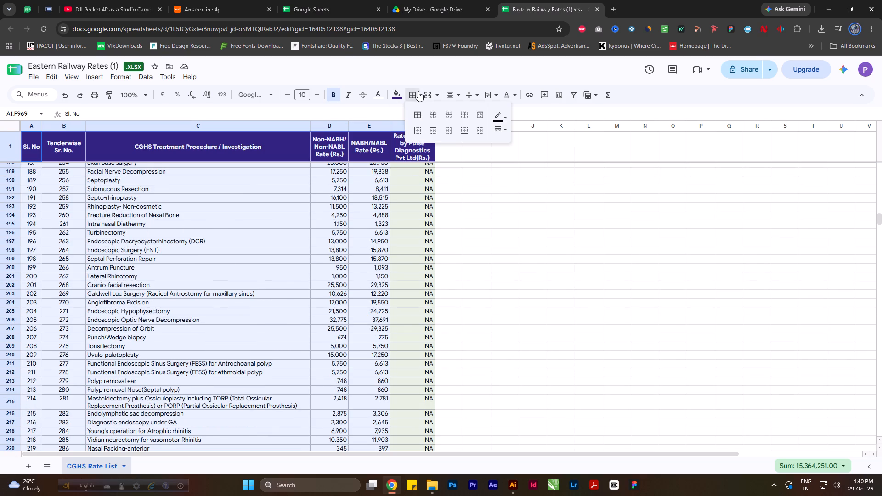
{"action": "left_click", "coordinate": [418, 91]}
{"action": "left_click", "coordinate": [424, 116]}
{"action": "left_click", "coordinate": [347, 237]}
Centre-align the whole Rate Offered by Pulse Diagnostics column horizontally.
{"action": "scroll", "coordinate": [347, 237], "scroll_direction": "up", "scroll_amount": 2}
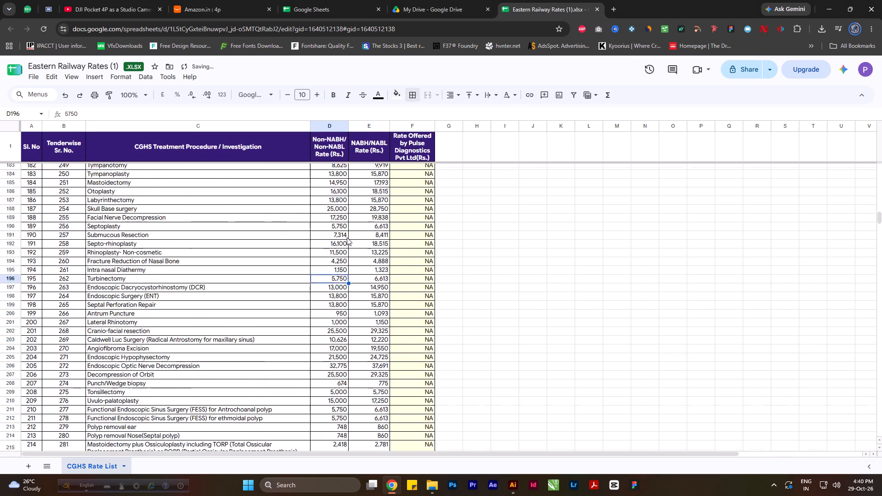
{"action": "scroll", "coordinate": [347, 237], "scroll_direction": "up", "scroll_amount": 4}
{"action": "scroll", "coordinate": [347, 237], "scroll_direction": "down", "scroll_amount": 20}
{"action": "scroll", "coordinate": [347, 237], "scroll_direction": "down", "scroll_amount": 20}
{"action": "scroll", "coordinate": [347, 237], "scroll_direction": "down", "scroll_amount": 20}
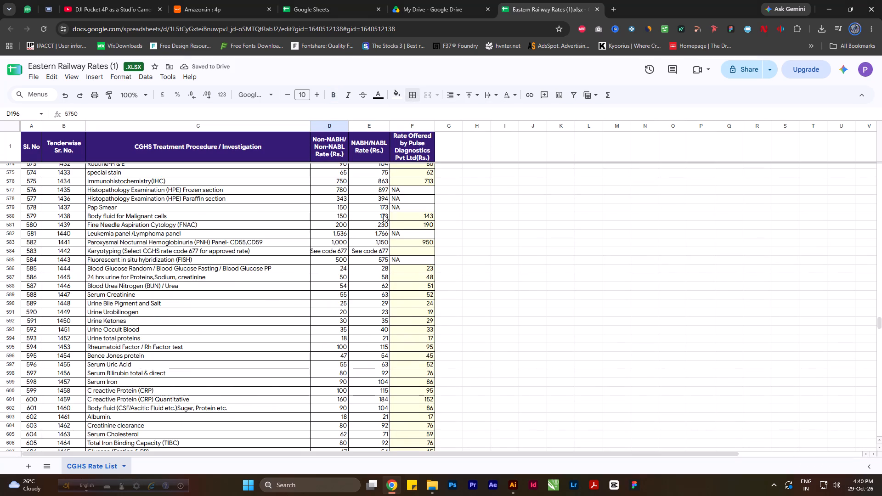
{"action": "left_click", "coordinate": [406, 123]}
{"action": "left_click", "coordinate": [450, 94]}
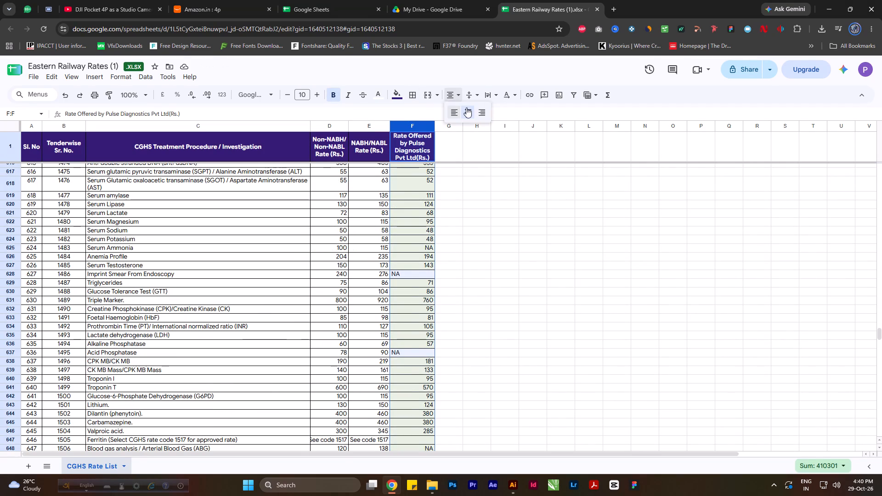
{"action": "left_click", "coordinate": [472, 112]}
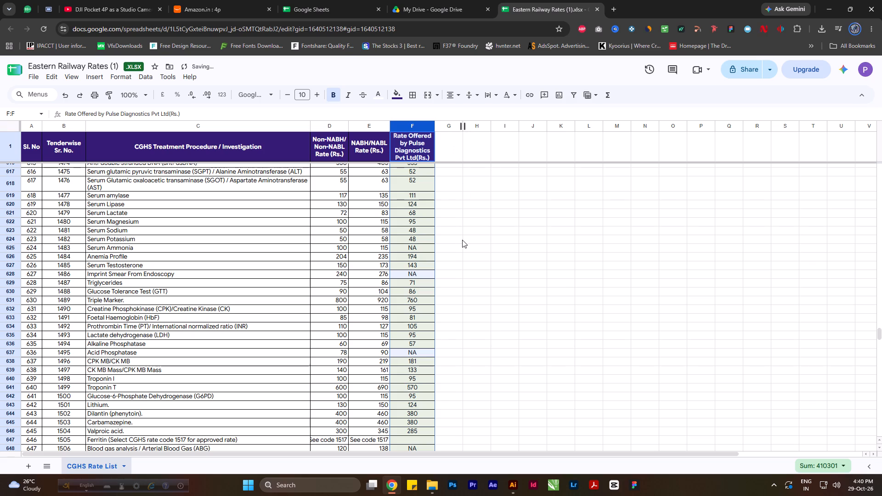
Centre-align the NABH/NABL Rate and Non-NABH/Non-NABL Rate columns horizontally.
{"action": "scroll", "coordinate": [417, 239], "scroll_direction": "down", "scroll_amount": 20}
{"action": "scroll", "coordinate": [417, 239], "scroll_direction": "down", "scroll_amount": 1}
{"action": "scroll", "coordinate": [426, 248], "scroll_direction": "up", "scroll_amount": 10}
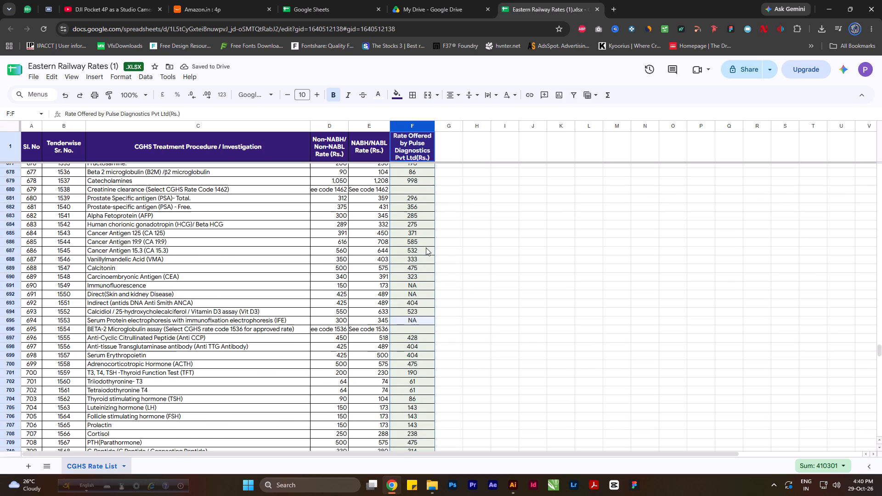
{"action": "left_click", "coordinate": [368, 126]}
{"action": "left_click", "coordinate": [449, 98]}
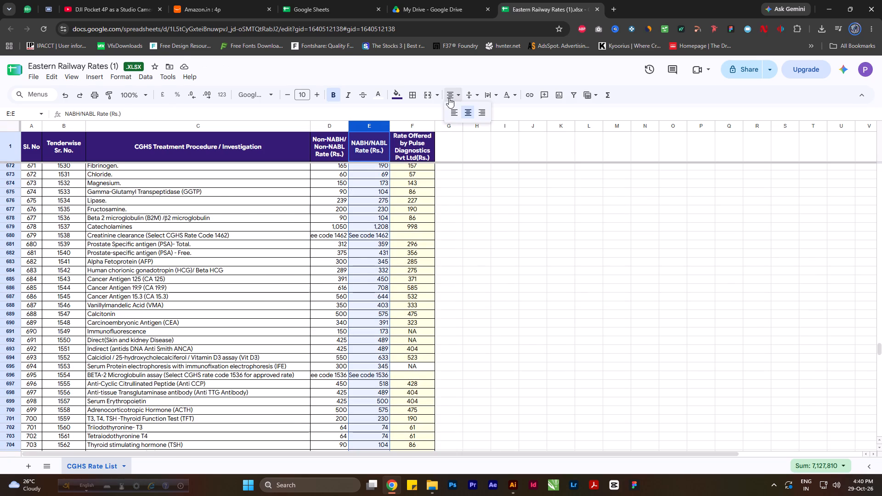
{"action": "left_click", "coordinate": [467, 112]}
{"action": "left_click", "coordinate": [328, 128]}
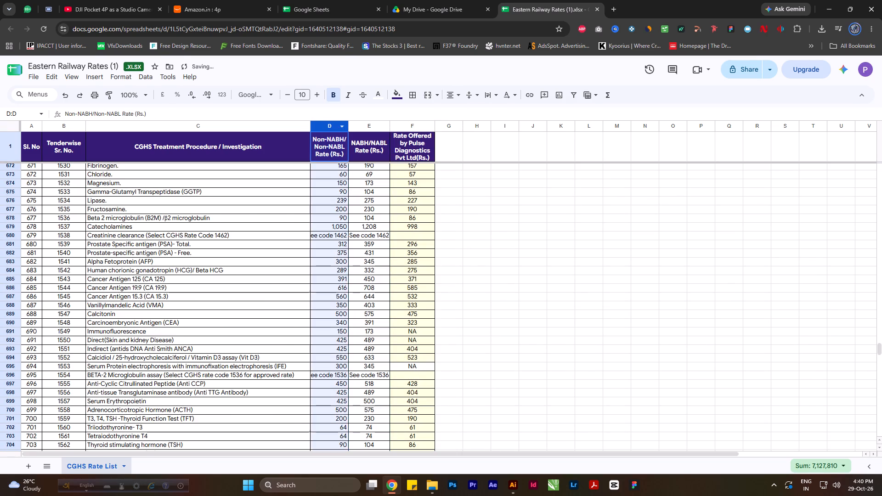
{"action": "left_click", "coordinate": [456, 93]}
{"action": "left_click", "coordinate": [468, 115]}
{"action": "left_click", "coordinate": [535, 257]}
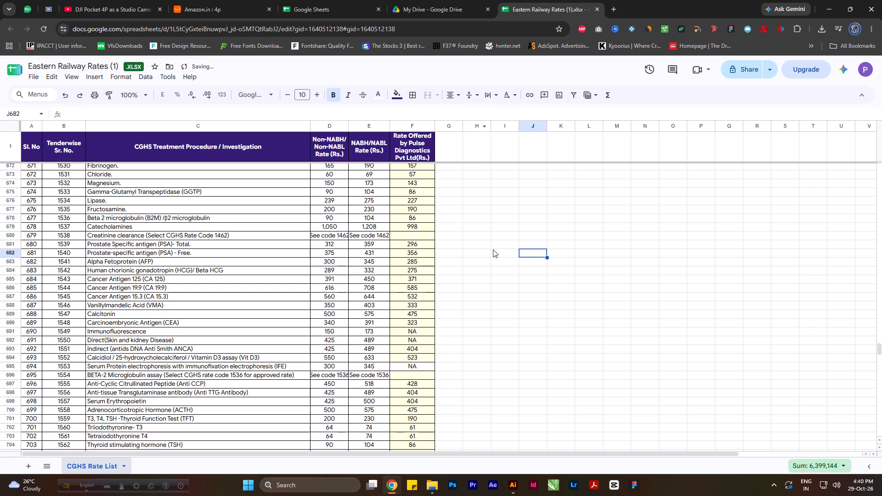
Auto-fit the Non-NABH/Non-NABL Rate column, then undo that together with the centring of both CGHS rate columns.
{"action": "double_click", "coordinate": [349, 127]}
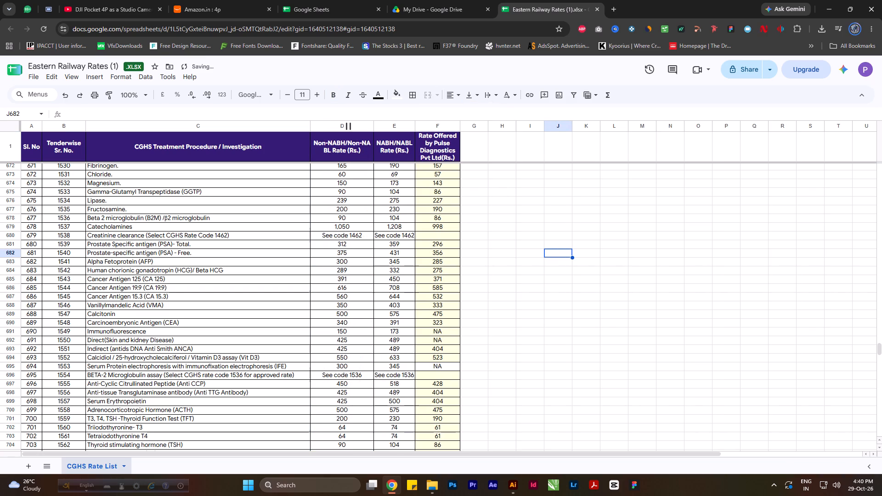
{"action": "key", "text": "ctrl+z"}
{"action": "key", "text": "ctrl+z"}
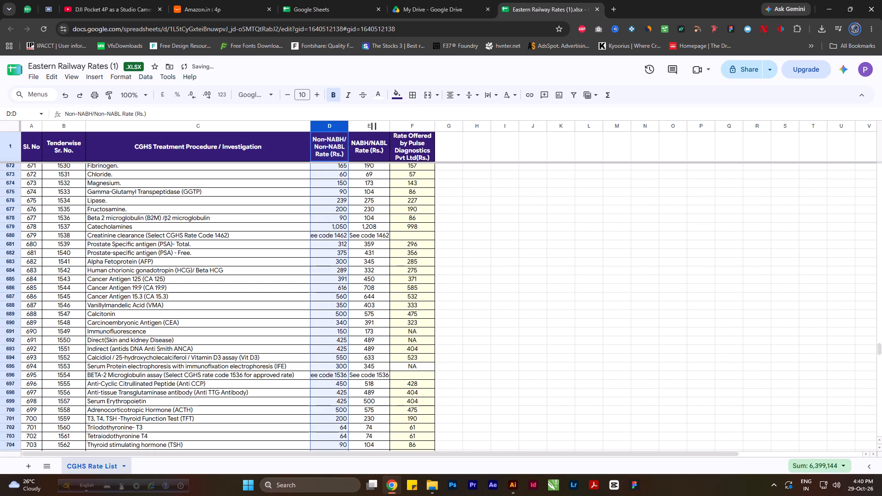
{"action": "key", "text": "ctrl+z"}
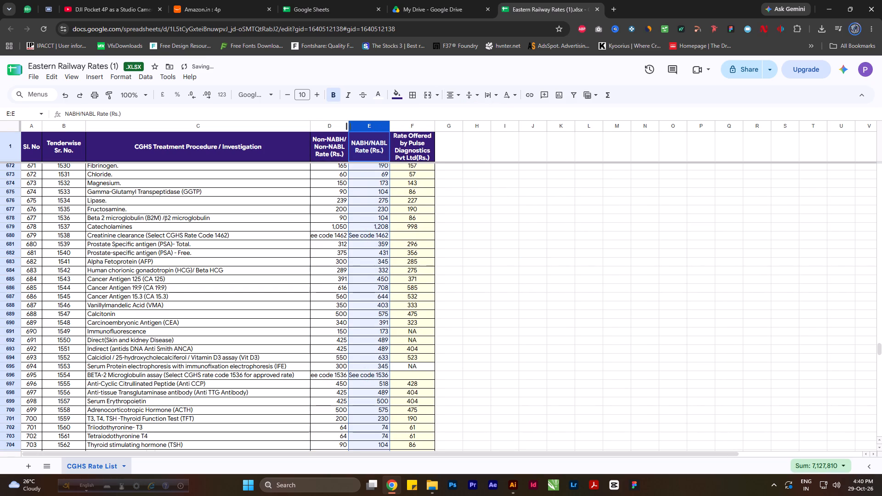
Widen the Non-NABH/Non-NABL Rate and NABH/NABL Rate columns slightly.
{"action": "left_click_drag", "start_coordinate": [350, 125], "coordinate": [354, 127]}
{"action": "left_click_drag", "start_coordinate": [394, 125], "coordinate": [398, 125]}
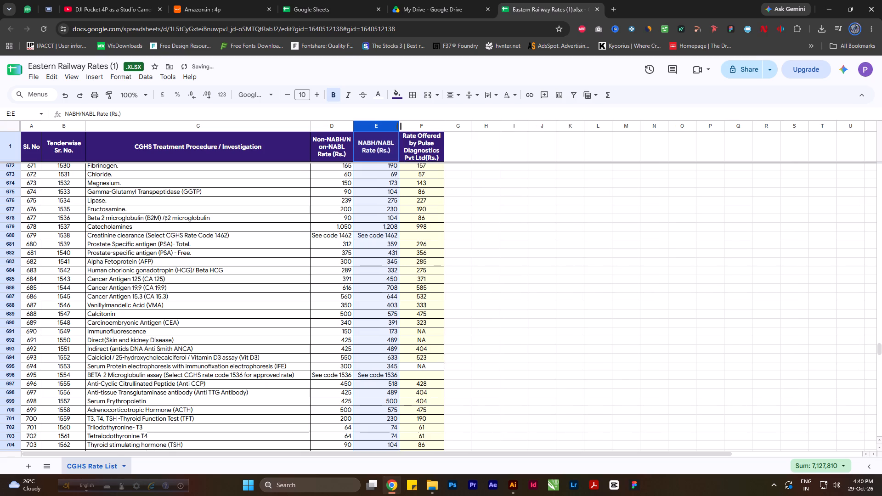
{"action": "left_click", "coordinate": [427, 177]}
{"action": "scroll", "coordinate": [428, 196], "scroll_direction": "up", "scroll_amount": 1}
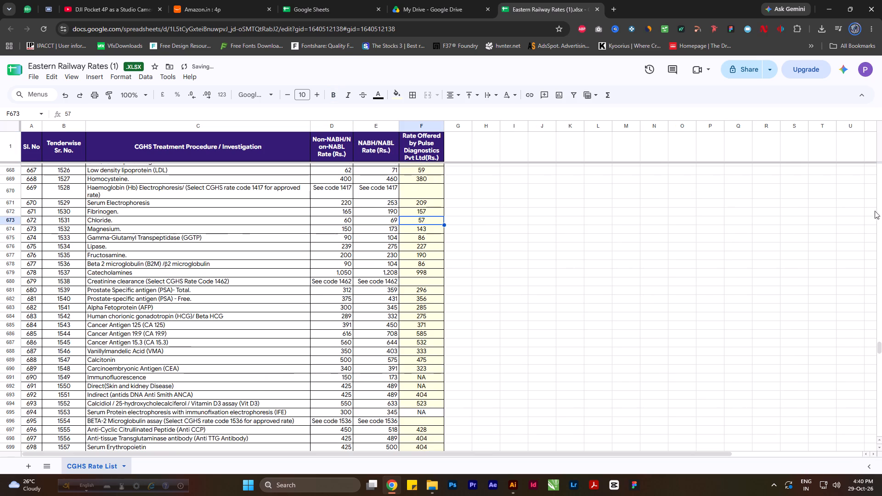
Fill all Rate Offered values, F2:F969, with bright yellow, then change the fill to the palest orange.
{"action": "left_click_drag", "start_coordinate": [881, 349], "coordinate": [881, 145]}
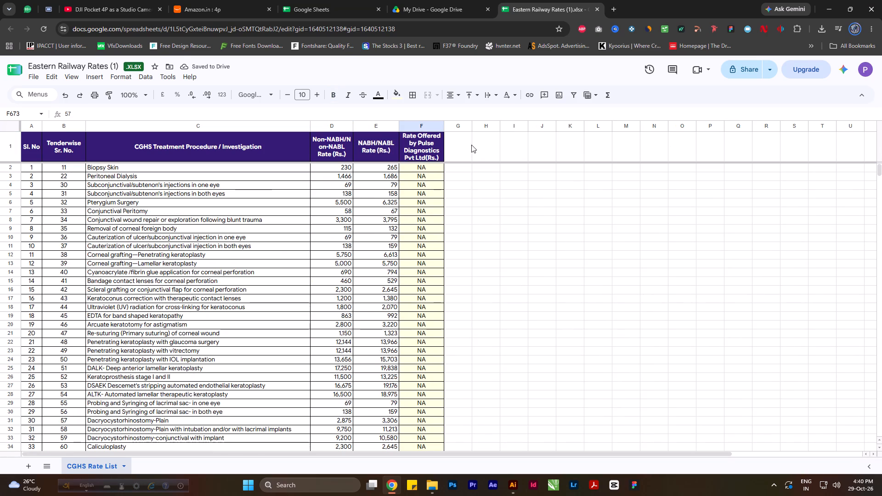
{"action": "left_click", "coordinate": [437, 167]}
{"action": "left_click_drag", "start_coordinate": [881, 169], "coordinate": [881, 385]}
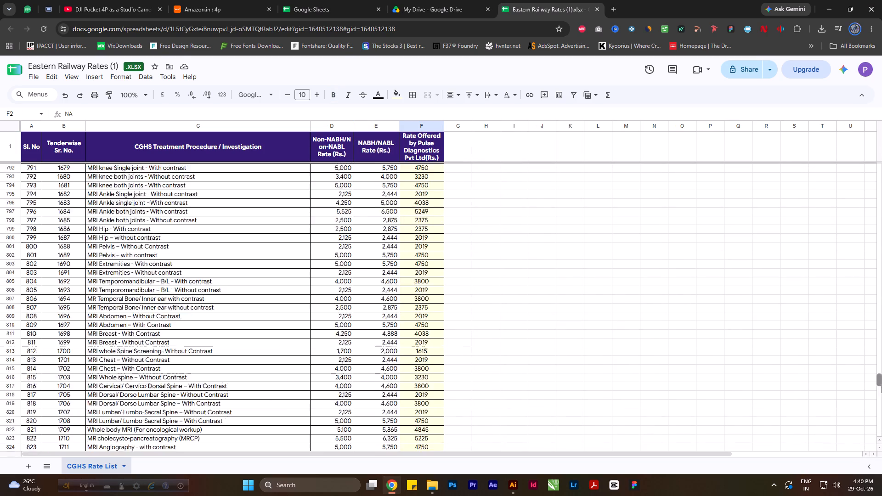
{"action": "left_click_drag", "start_coordinate": [881, 385], "coordinate": [881, 422]}
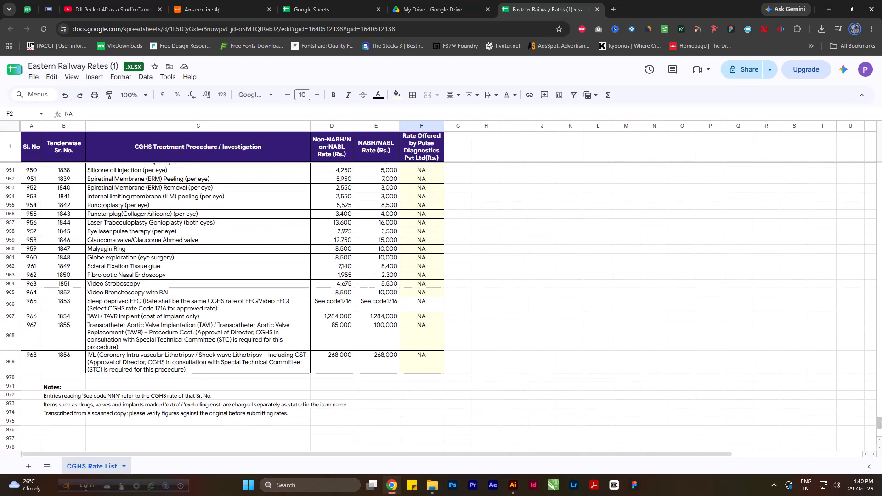
{"action": "left_click", "coordinate": [422, 363], "text": "shift"}
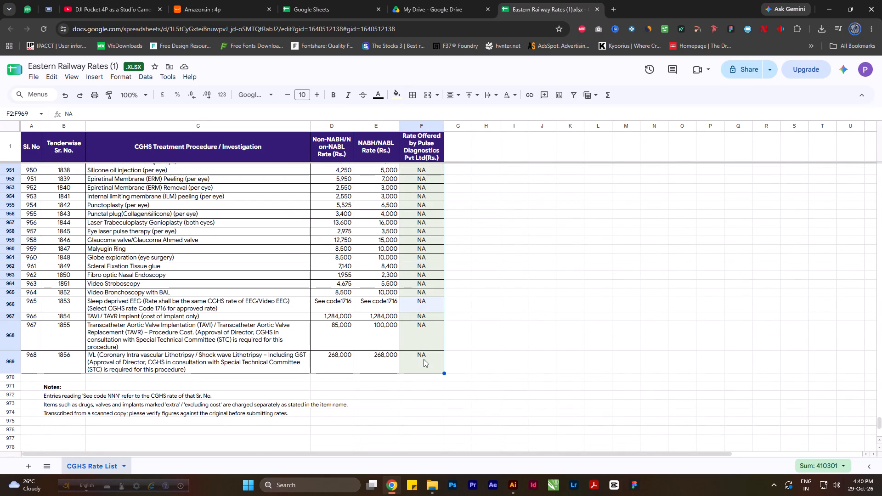
{"action": "left_click", "coordinate": [394, 96]}
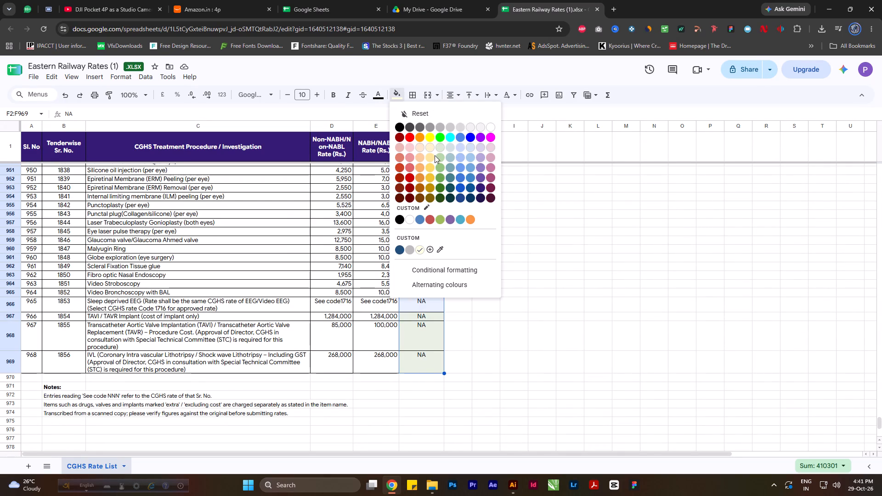
{"action": "left_click", "coordinate": [432, 137]}
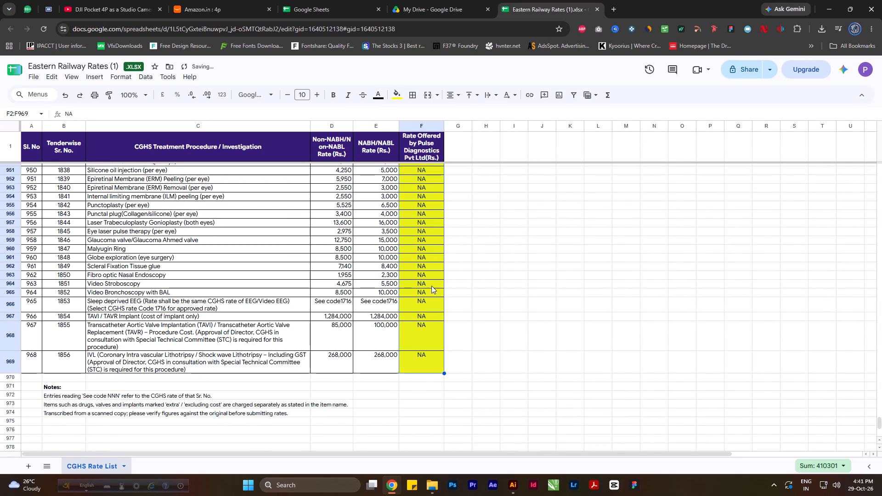
{"action": "left_click", "coordinate": [392, 92]}
{"action": "left_click", "coordinate": [421, 147]}
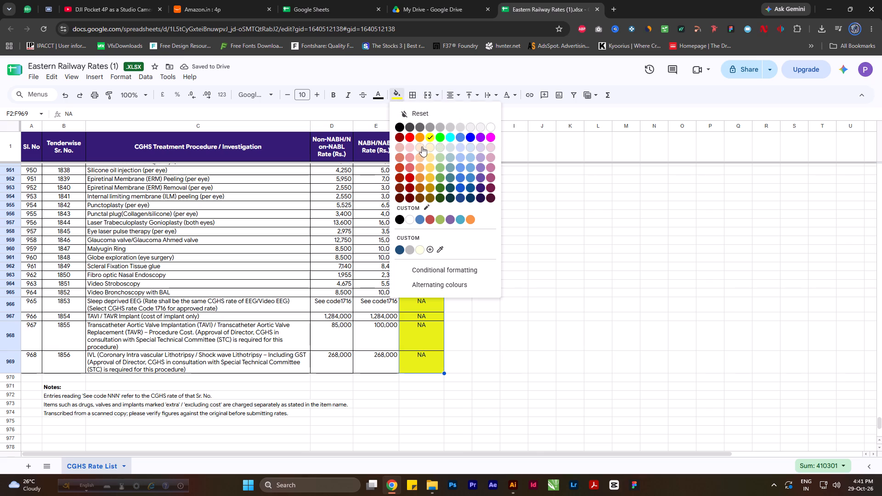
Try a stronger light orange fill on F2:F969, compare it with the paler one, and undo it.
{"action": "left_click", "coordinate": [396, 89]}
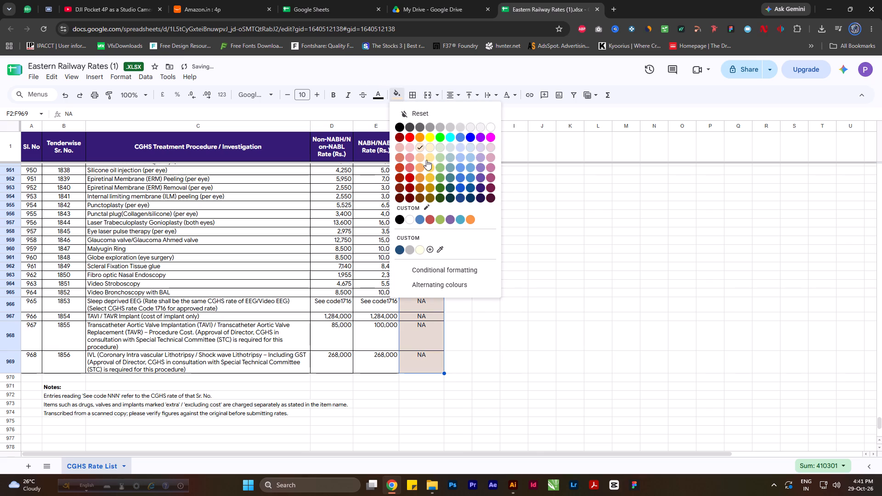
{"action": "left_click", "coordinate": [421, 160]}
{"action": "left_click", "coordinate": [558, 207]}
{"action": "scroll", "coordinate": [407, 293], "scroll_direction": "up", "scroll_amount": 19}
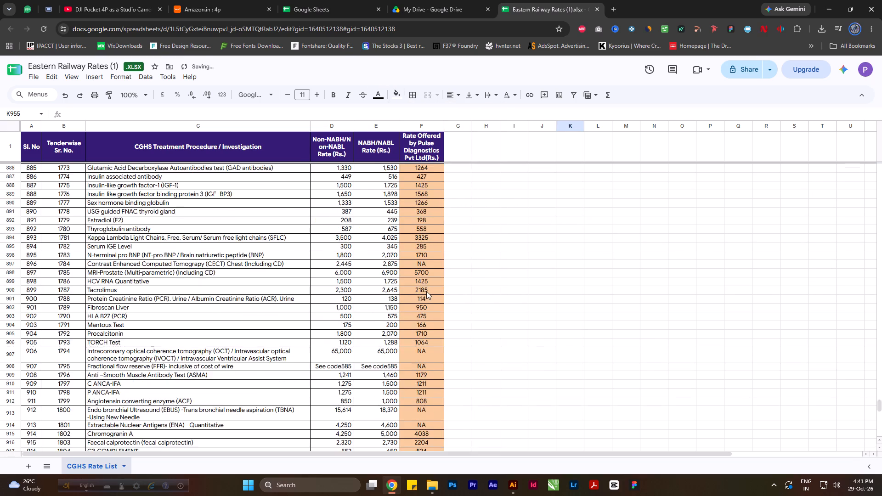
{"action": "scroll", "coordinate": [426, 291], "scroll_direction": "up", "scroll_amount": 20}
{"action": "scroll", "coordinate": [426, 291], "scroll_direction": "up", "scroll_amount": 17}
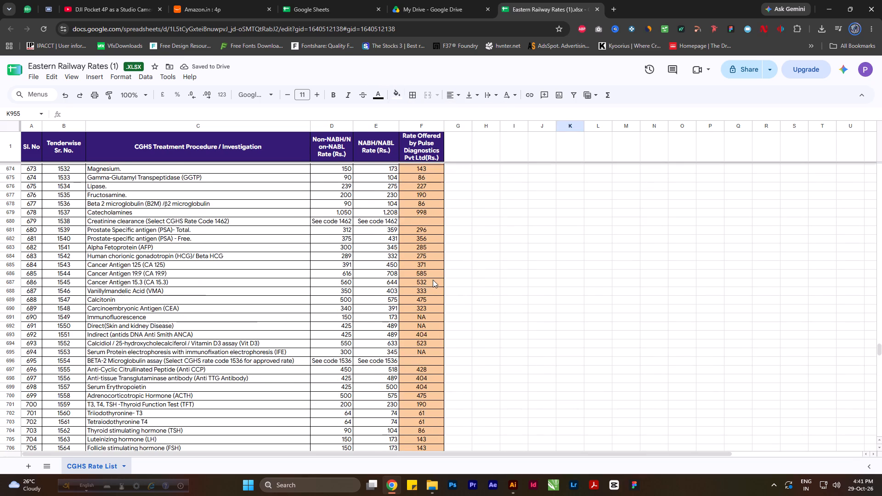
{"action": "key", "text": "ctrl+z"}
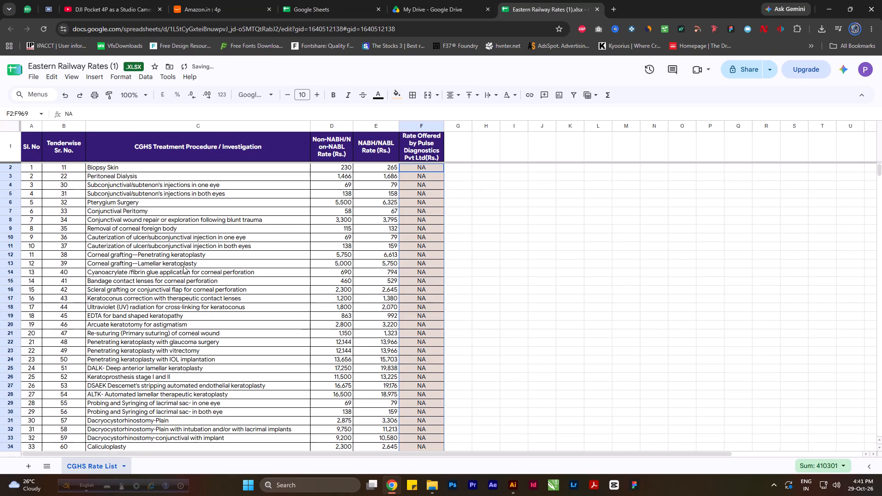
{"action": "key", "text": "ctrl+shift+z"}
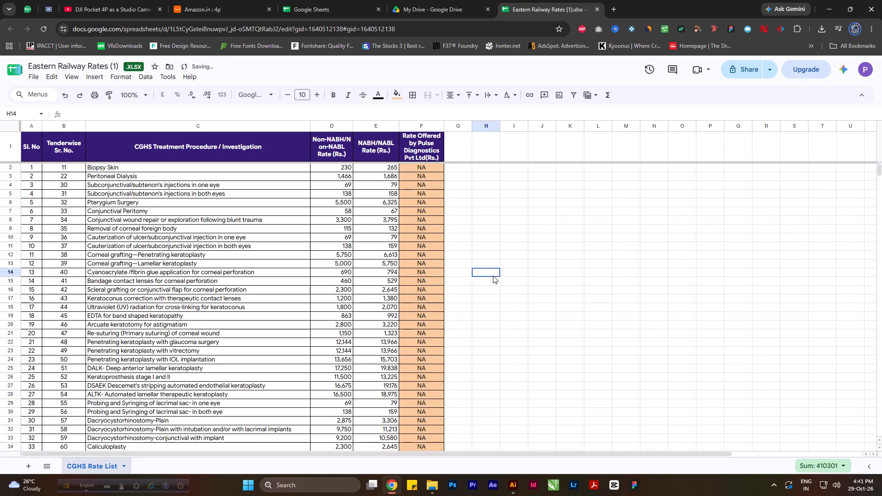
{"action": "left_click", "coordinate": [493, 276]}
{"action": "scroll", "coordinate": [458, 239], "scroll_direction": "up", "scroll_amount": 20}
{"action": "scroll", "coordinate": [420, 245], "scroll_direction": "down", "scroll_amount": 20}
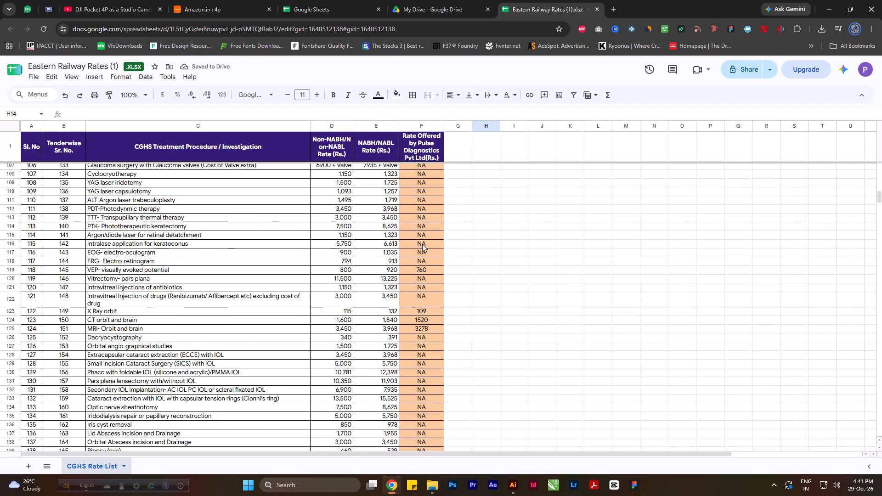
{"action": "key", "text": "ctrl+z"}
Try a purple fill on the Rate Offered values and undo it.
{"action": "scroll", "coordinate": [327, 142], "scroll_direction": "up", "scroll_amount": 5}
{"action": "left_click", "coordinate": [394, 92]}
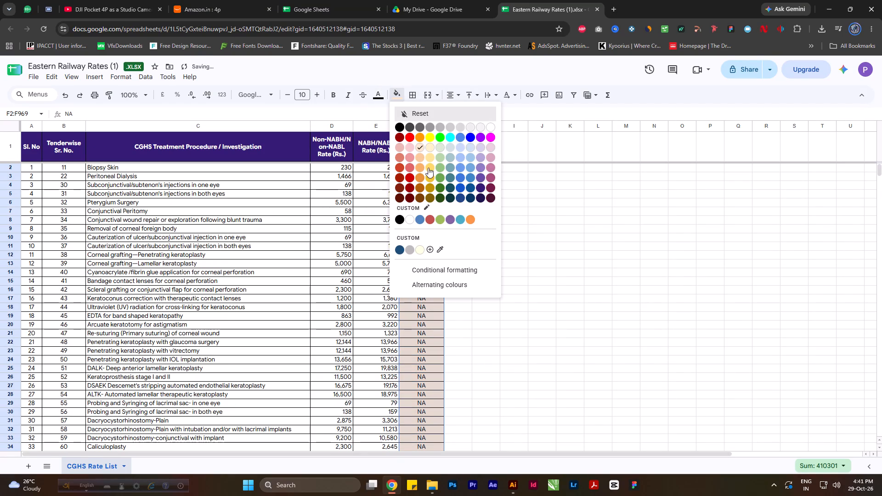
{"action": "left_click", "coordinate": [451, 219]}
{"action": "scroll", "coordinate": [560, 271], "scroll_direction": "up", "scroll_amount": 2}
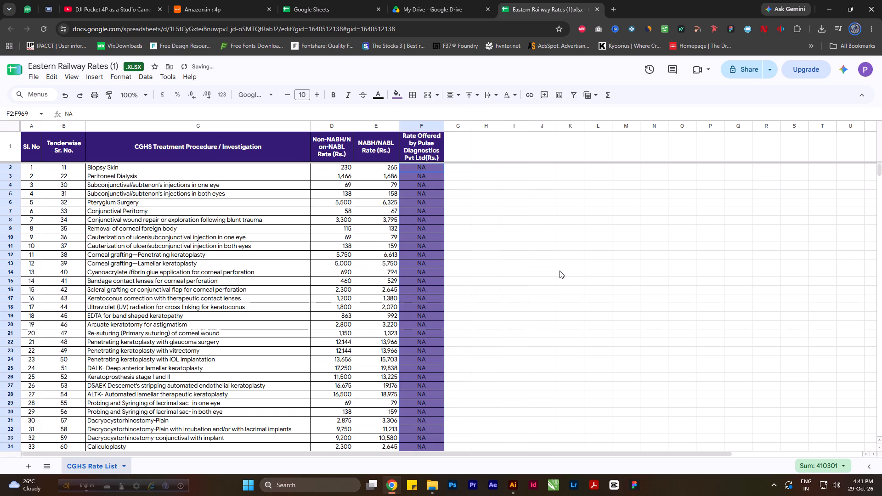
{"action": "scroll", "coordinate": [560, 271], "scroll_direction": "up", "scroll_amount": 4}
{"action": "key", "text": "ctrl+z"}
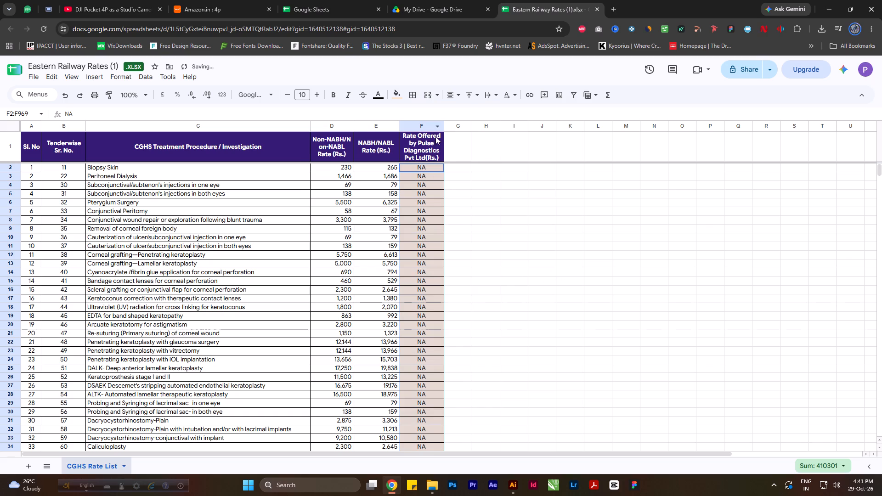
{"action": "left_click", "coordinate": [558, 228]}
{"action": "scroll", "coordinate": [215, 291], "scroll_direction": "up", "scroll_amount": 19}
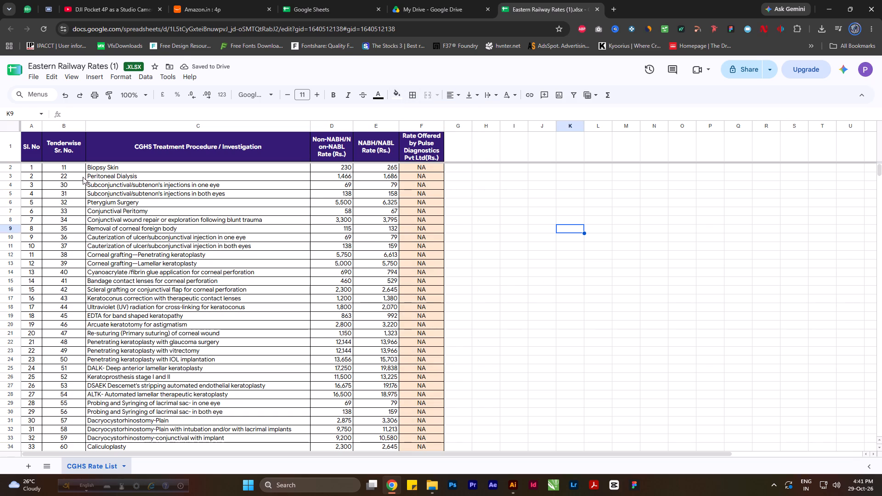
Select A1:F974, from the header row to the last note, and open the PDF download settings.
{"action": "left_click", "coordinate": [34, 138]}
{"action": "scroll", "coordinate": [371, 240], "scroll_direction": "down", "scroll_amount": 20}
{"action": "scroll", "coordinate": [371, 240], "scroll_direction": "down", "scroll_amount": 20}
{"action": "scroll", "coordinate": [371, 240], "scroll_direction": "down", "scroll_amount": 17}
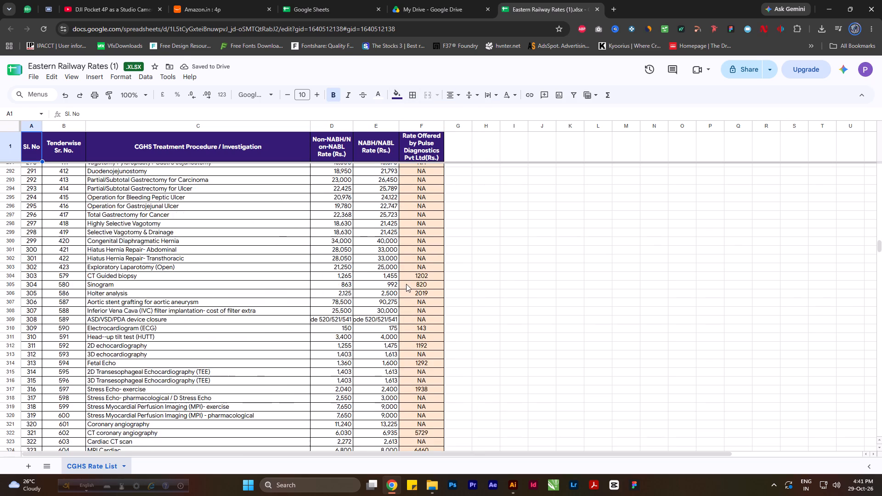
{"action": "scroll", "coordinate": [406, 284], "scroll_direction": "down", "scroll_amount": 14}
{"action": "scroll", "coordinate": [406, 284], "scroll_direction": "down", "scroll_amount": 20}
{"action": "scroll", "coordinate": [406, 284], "scroll_direction": "down", "scroll_amount": 20}
{"action": "scroll", "coordinate": [406, 284], "scroll_direction": "down", "scroll_amount": 20}
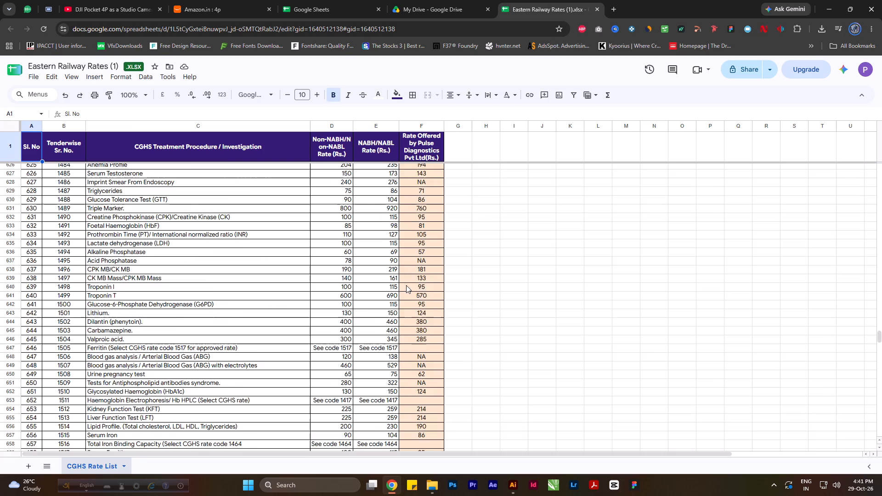
{"action": "scroll", "coordinate": [406, 285], "scroll_direction": "down", "scroll_amount": 20}
{"action": "scroll", "coordinate": [406, 285], "scroll_direction": "down", "scroll_amount": 20}
{"action": "scroll", "coordinate": [406, 285], "scroll_direction": "down", "scroll_amount": 20}
{"action": "scroll", "coordinate": [406, 292], "scroll_direction": "up", "scroll_amount": 4}
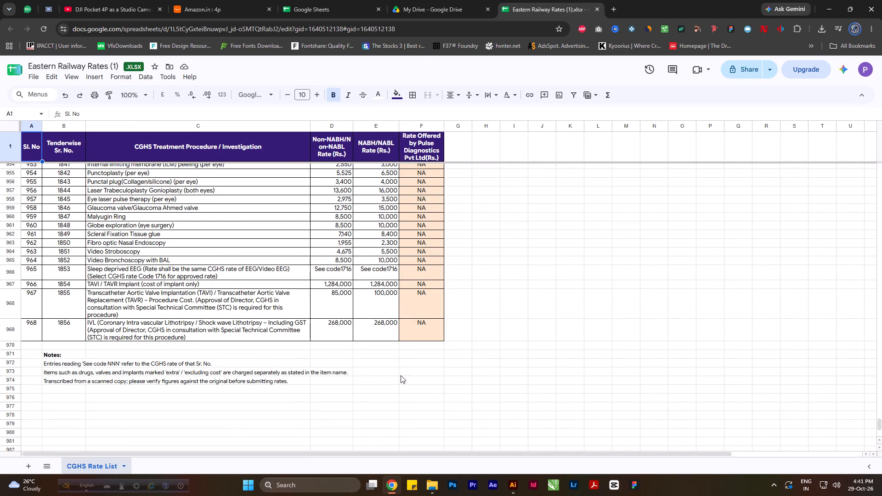
{"action": "scroll", "coordinate": [415, 379], "scroll_direction": "down", "scroll_amount": 7}
{"action": "scroll", "coordinate": [381, 373], "scroll_direction": "up", "scroll_amount": 3}
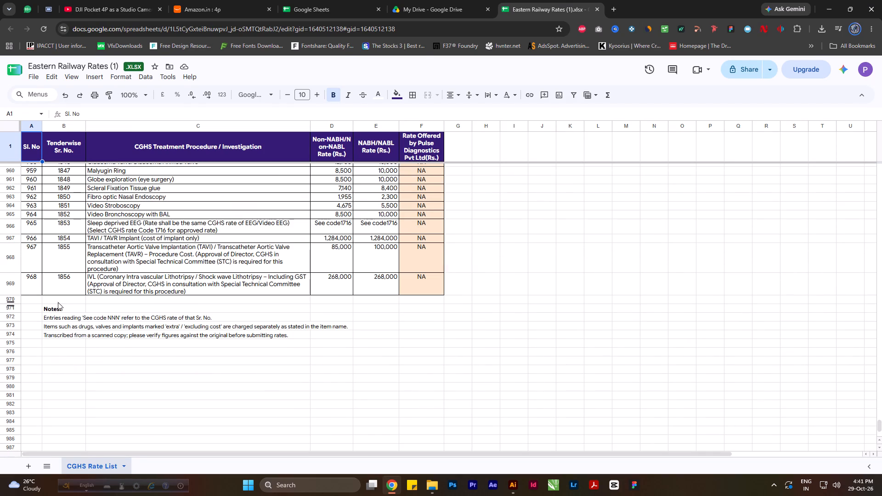
{"action": "left_click", "coordinate": [413, 330], "text": "shift"}
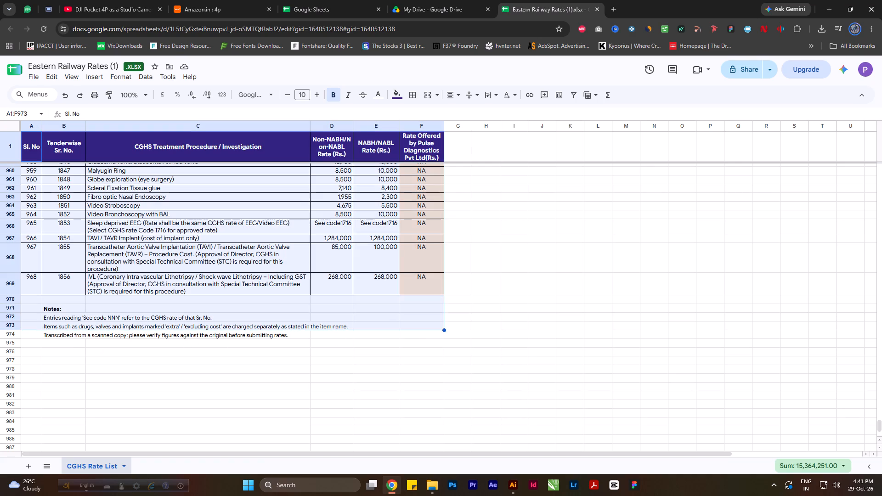
{"action": "left_click", "coordinate": [413, 336], "text": "shift"}
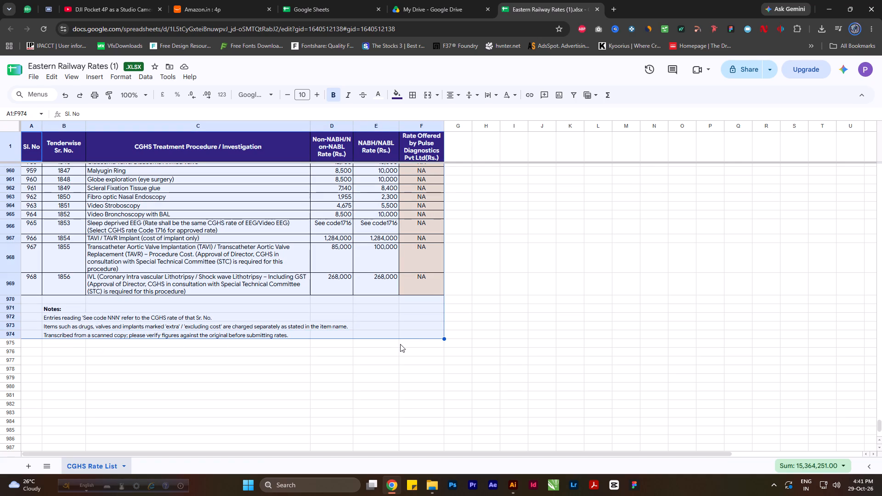
{"action": "left_click_drag", "start_coordinate": [878, 425], "coordinate": [879, 424]}
{"action": "left_click_drag", "start_coordinate": [879, 424], "coordinate": [881, 95]}
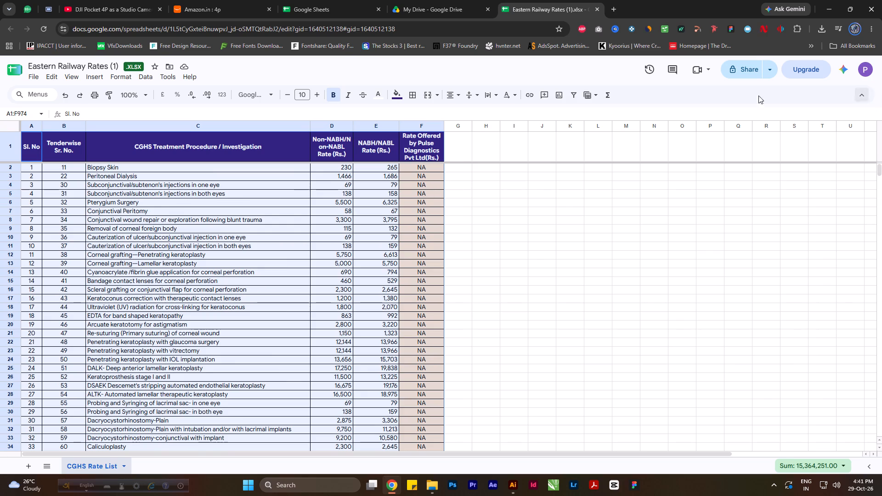
{"action": "left_click", "coordinate": [33, 77]}
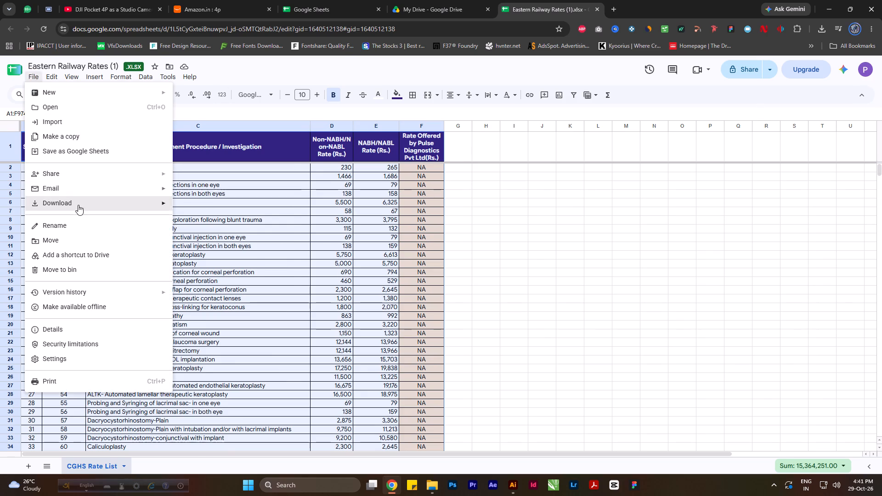
{"action": "left_click", "coordinate": [78, 205]}
{"action": "left_click", "coordinate": [229, 232]}
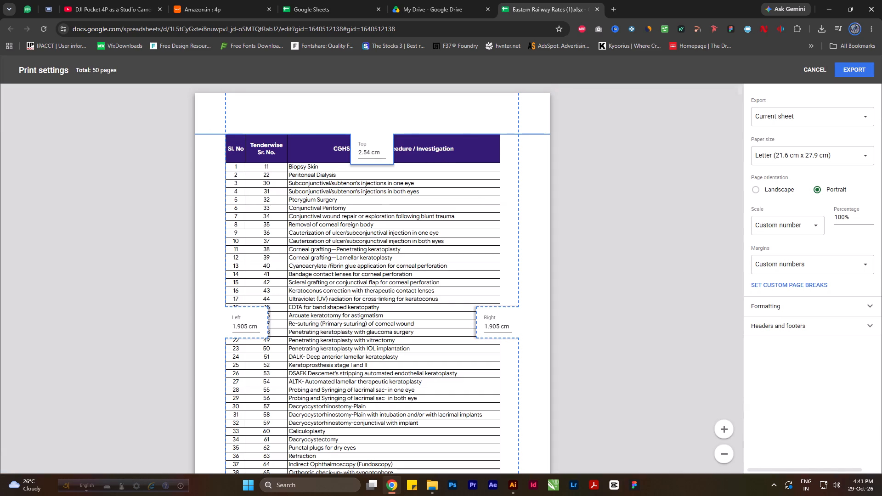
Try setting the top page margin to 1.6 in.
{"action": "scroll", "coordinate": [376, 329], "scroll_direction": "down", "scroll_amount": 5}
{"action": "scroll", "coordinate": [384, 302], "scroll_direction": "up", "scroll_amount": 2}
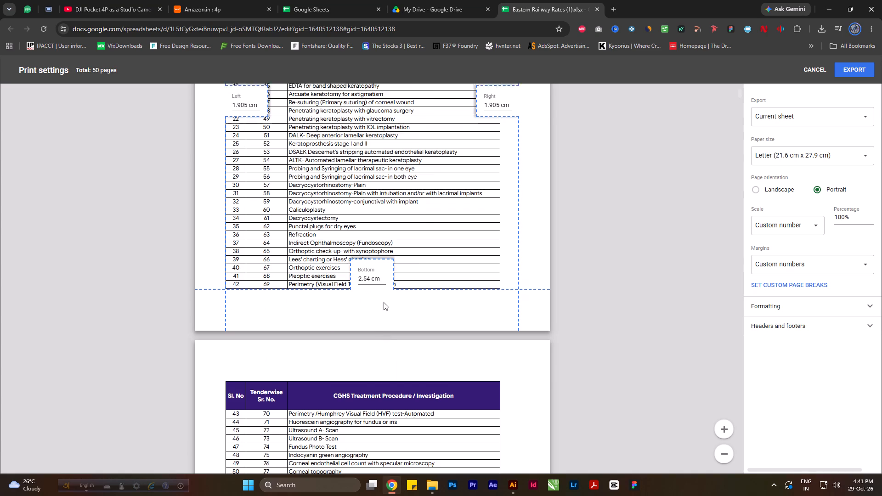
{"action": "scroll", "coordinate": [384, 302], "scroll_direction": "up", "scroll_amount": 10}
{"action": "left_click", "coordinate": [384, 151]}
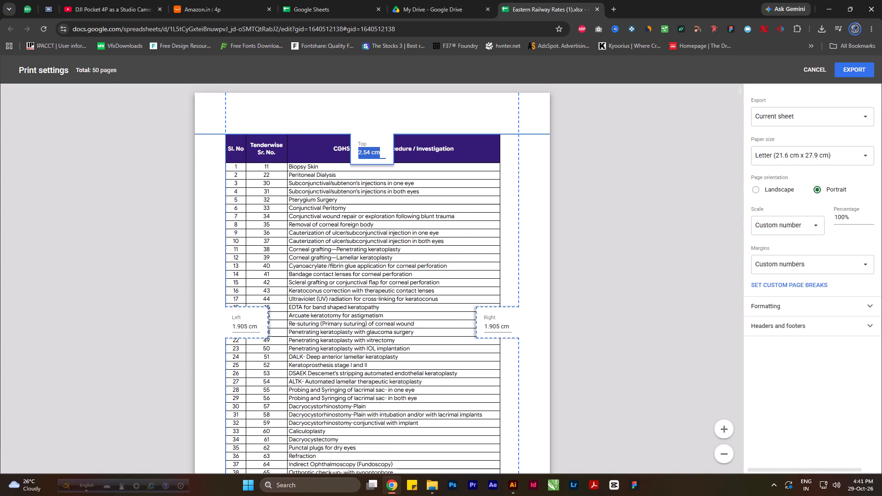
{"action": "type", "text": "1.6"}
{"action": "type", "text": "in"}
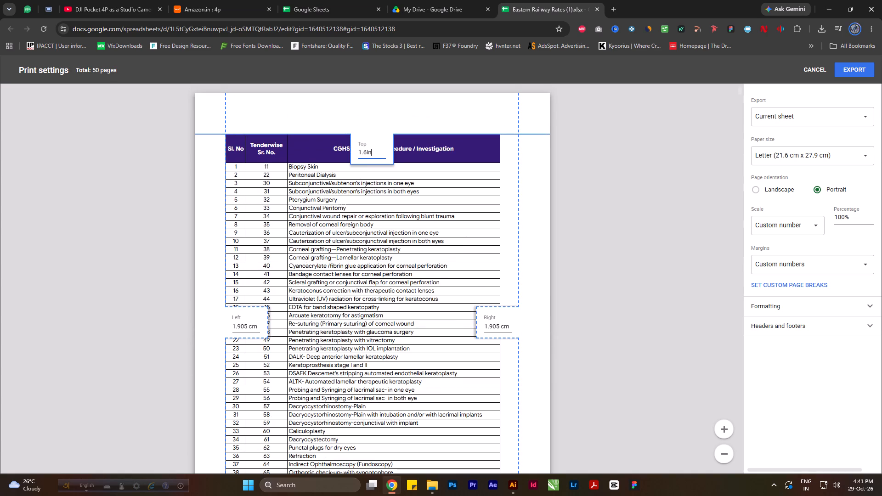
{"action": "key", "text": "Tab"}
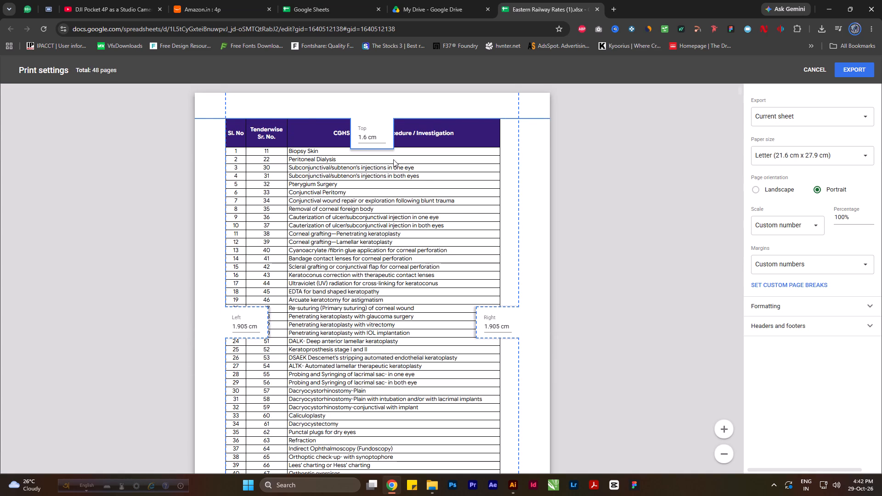
Convert 1.6 inches to centimetres with a Google search in a new browser tab.
{"action": "left_click", "coordinate": [614, 1]}
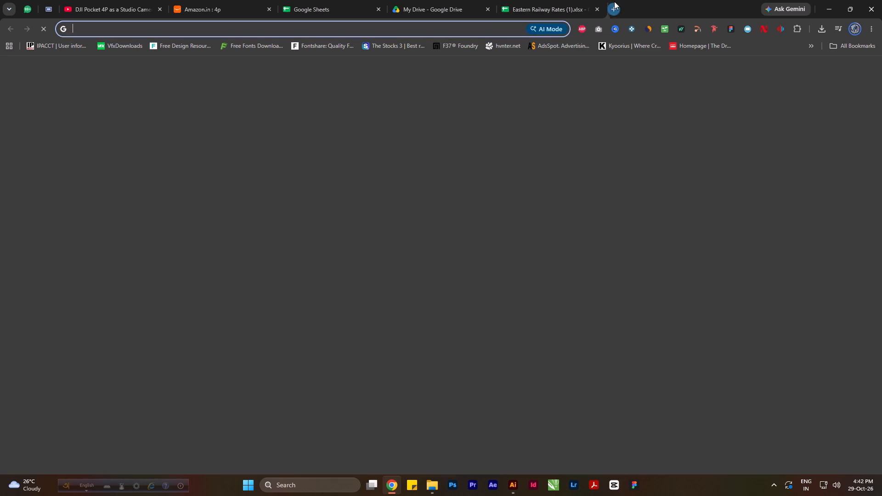
{"action": "type", "text": "1.6"}
{"action": "type", "text": "in"}
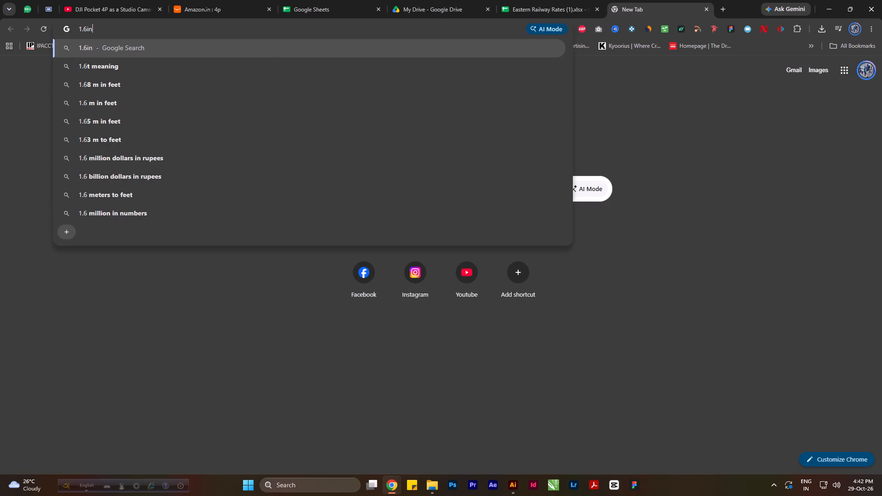
{"action": "key", "text": "space"}
{"action": "key", "text": "Down"}
{"action": "key", "text": "Down"}
{"action": "key", "text": "Return"}
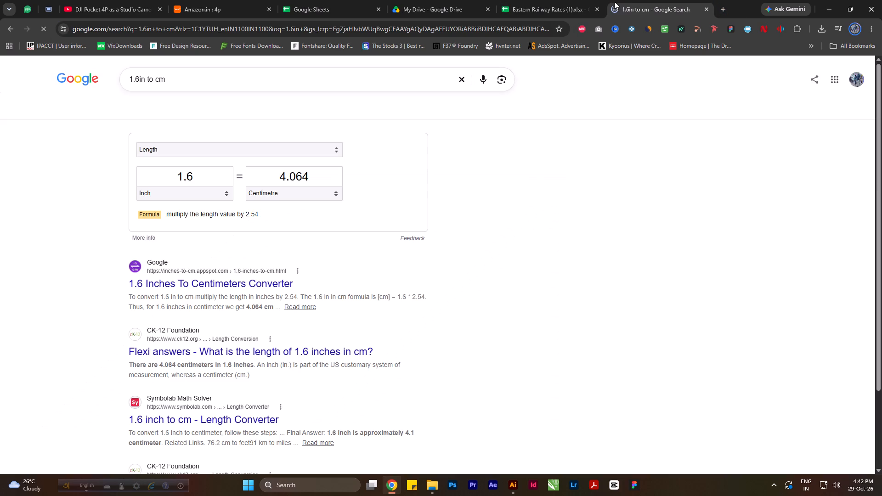
Return to the sheet's print settings and set the top page margin to 4.1 cm.
{"action": "left_click", "coordinate": [537, 0]}
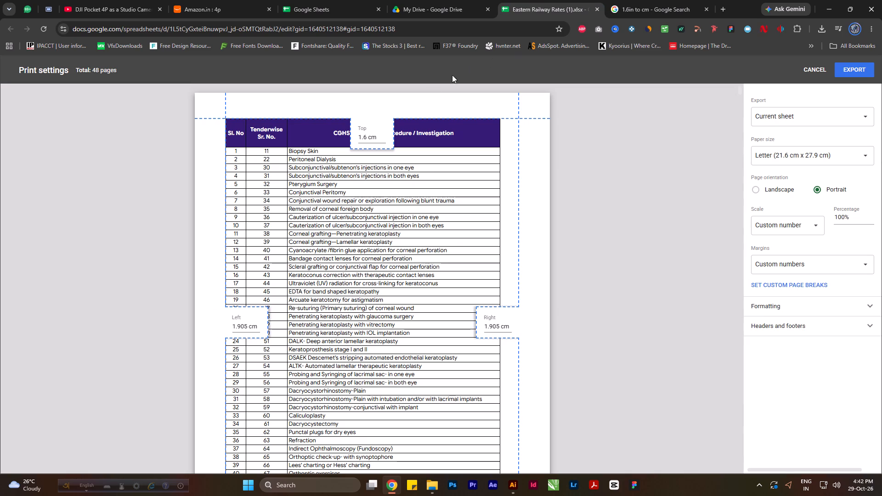
{"action": "left_click", "coordinate": [384, 135]}
{"action": "type", "text": "4.1"}
{"action": "key", "text": "Tab"}
Set the left and right page margins to 1 cm each.
{"action": "scroll", "coordinate": [308, 235], "scroll_direction": "down", "scroll_amount": 2}
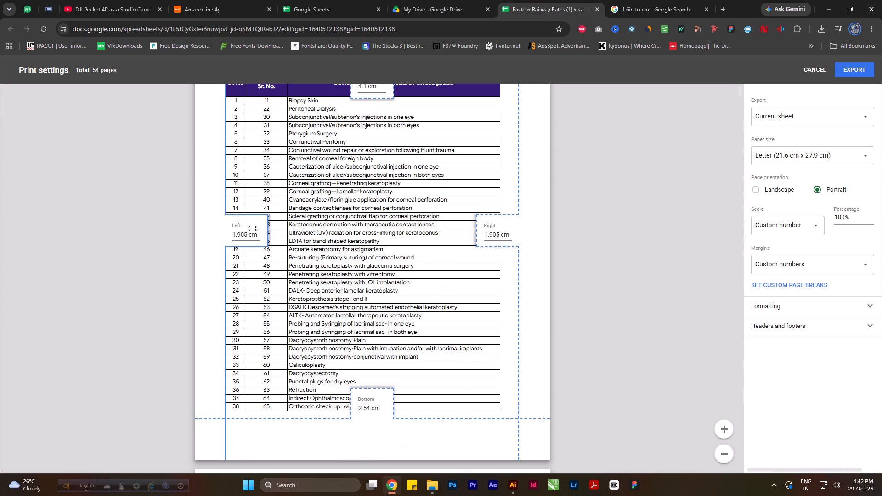
{"action": "left_click", "coordinate": [257, 237]}
{"action": "key", "text": "1"}
{"action": "key", "text": "Tab"}
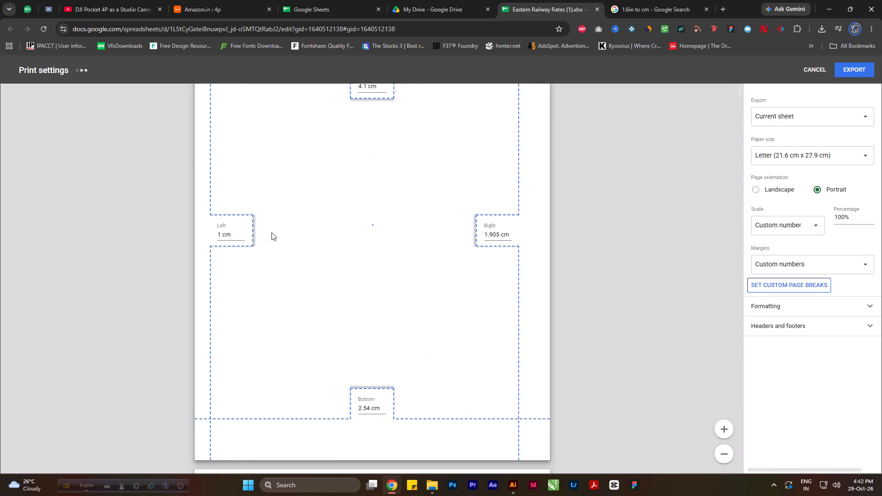
{"action": "left_click", "coordinate": [514, 236]}
{"action": "left_click", "coordinate": [502, 246]}
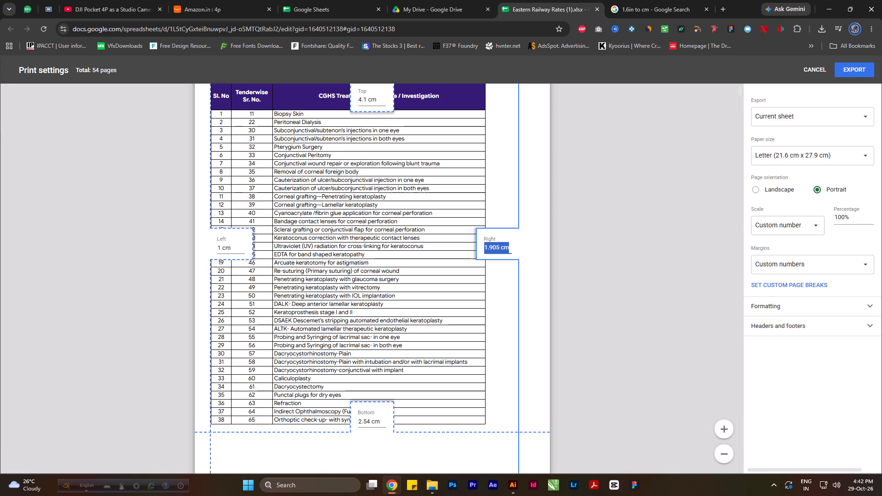
{"action": "key", "text": "1"}
{"action": "key", "text": "Tab"}
Convert 0.5 inch and 0.75 inch to centimetres in the Google unit converter for the bottom margin.
{"action": "left_click", "coordinate": [382, 423]}
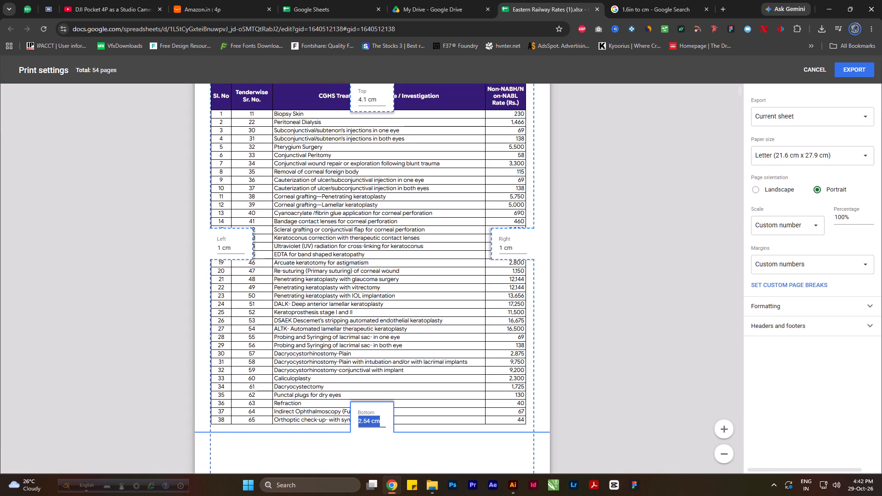
{"action": "left_click", "coordinate": [656, 0]}
{"action": "double_click", "coordinate": [220, 173]}
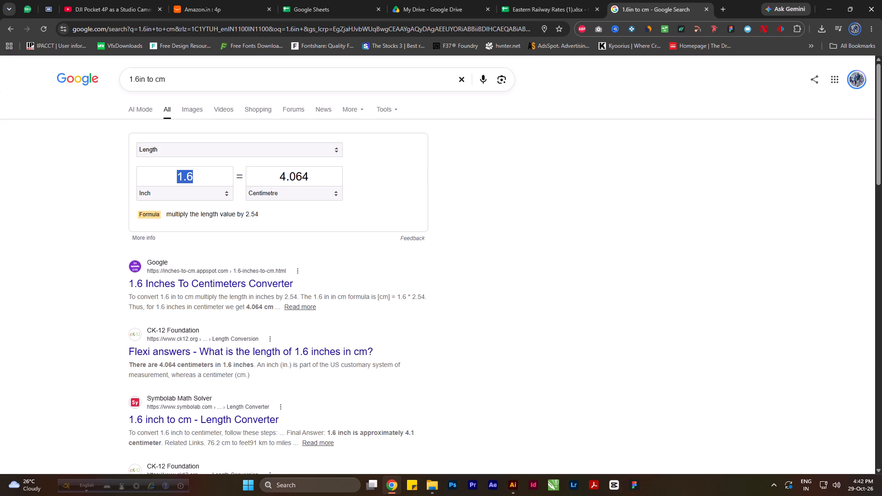
{"action": "type", "text": "0.5"}
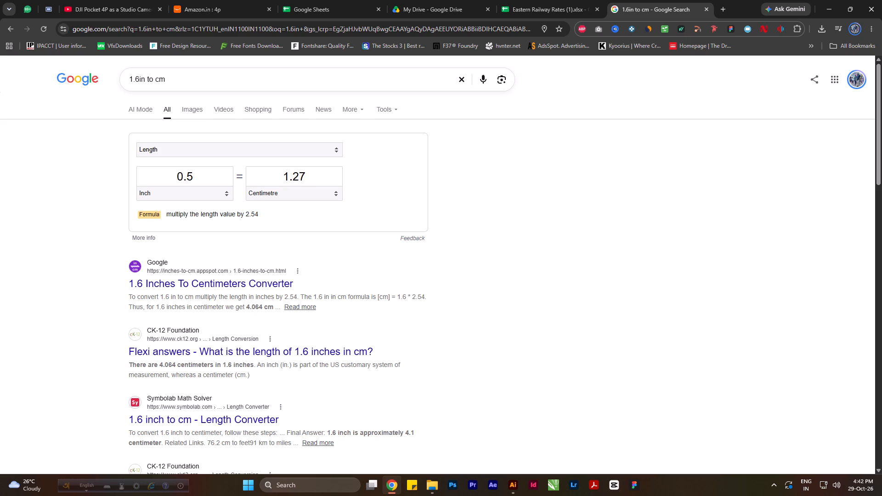
{"action": "key", "text": "BackSpace"}
{"action": "type", "text": "75"}
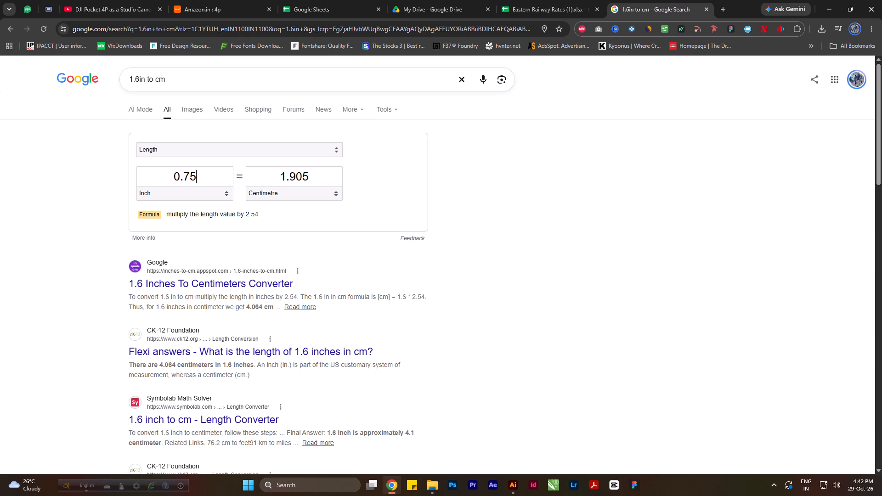
Return to the sheet's print settings and set the bottom page margin to 2 cm.
{"action": "left_click", "coordinate": [541, 0]}
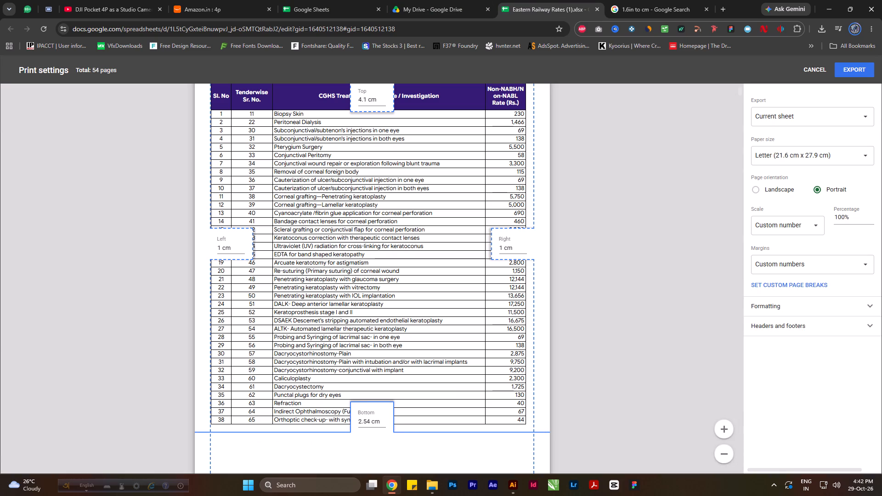
{"action": "left_click", "coordinate": [379, 418]}
{"action": "key", "text": "2"}
{"action": "key", "text": "Tab"}
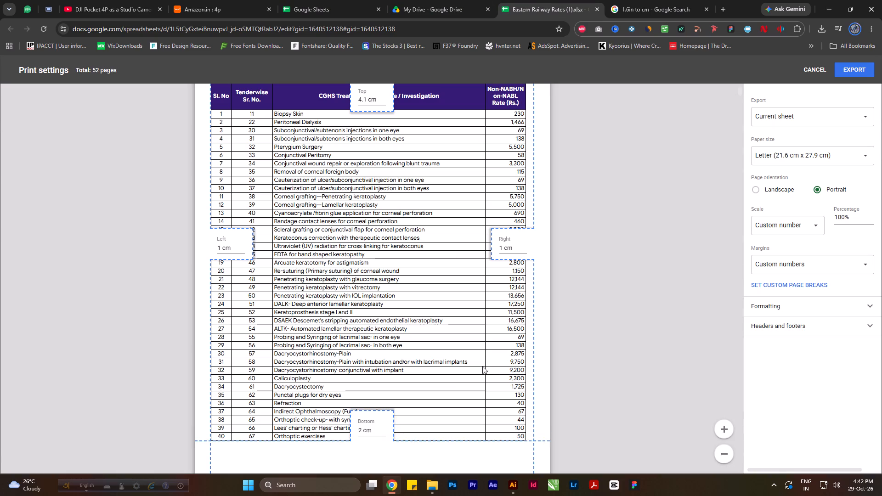
Set the print scale to Fit to width.
{"action": "scroll", "coordinate": [478, 366], "scroll_direction": "down", "scroll_amount": 5}
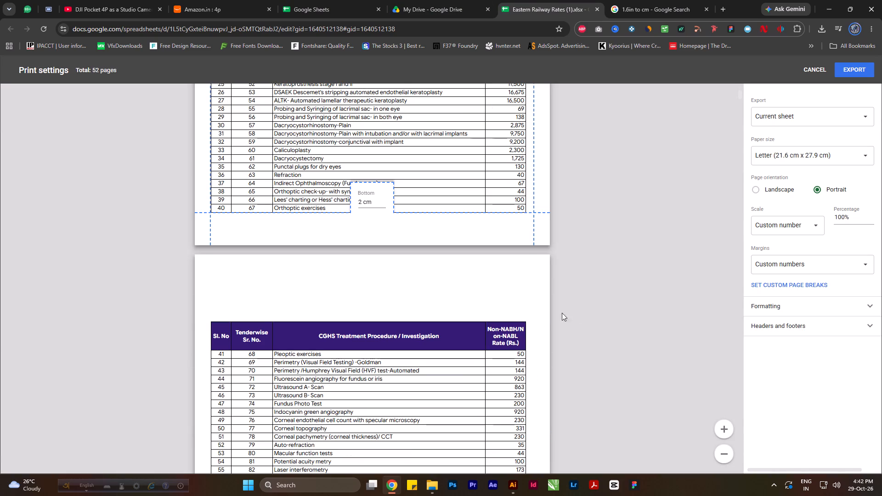
{"action": "left_click", "coordinate": [814, 222]}
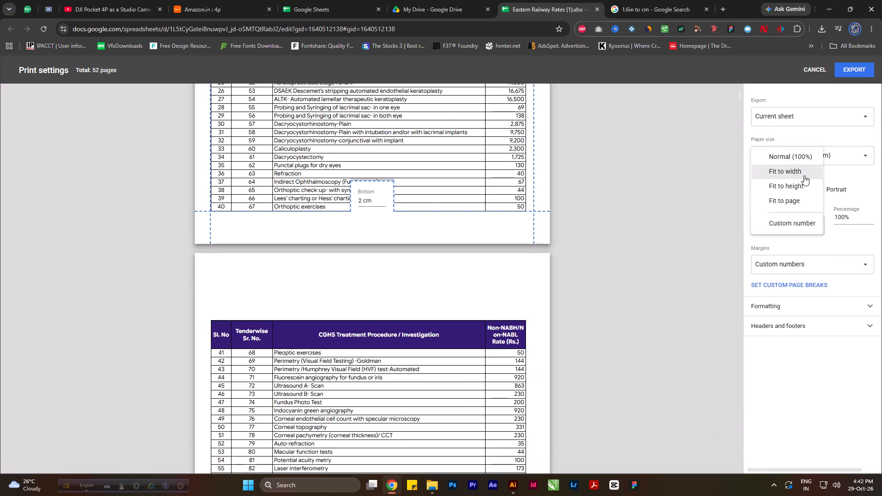
{"action": "left_click", "coordinate": [804, 175]}
Examine the previewed pages for the header row, rate columns, page breaks and blank space left by the margins.
{"action": "scroll", "coordinate": [498, 296], "scroll_direction": "down", "scroll_amount": 8}
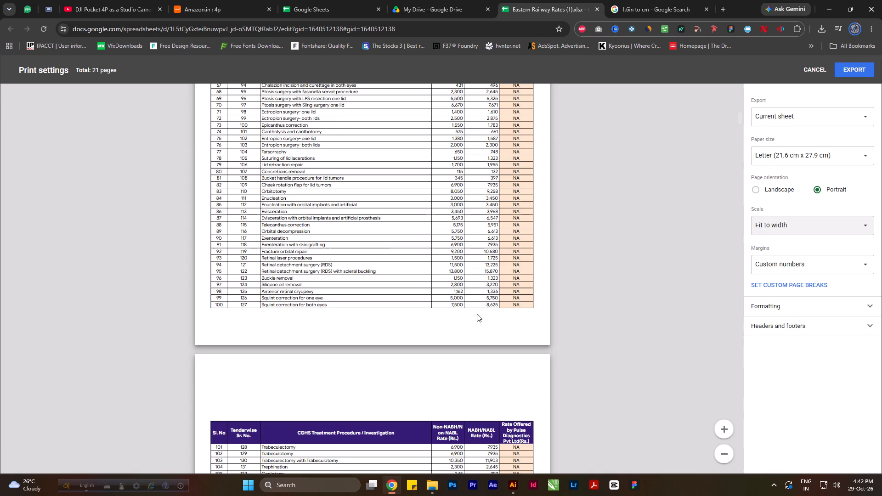
{"action": "scroll", "coordinate": [477, 314], "scroll_direction": "up", "scroll_amount": 4}
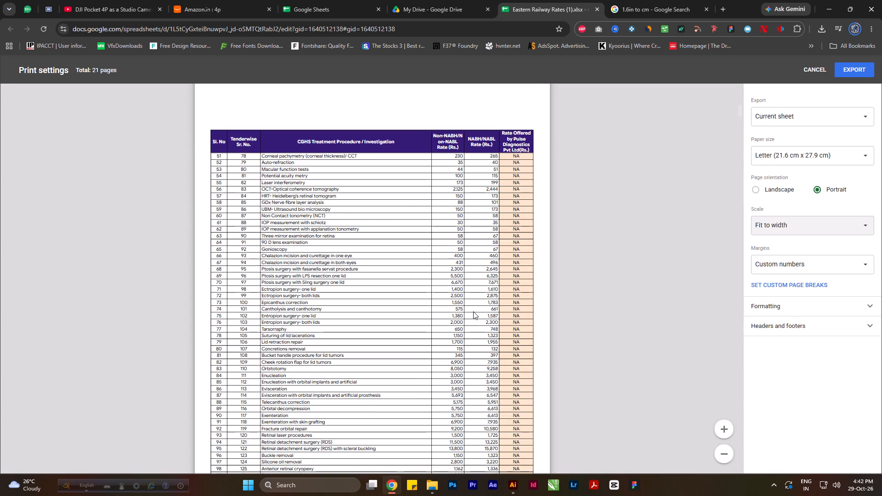
{"action": "scroll", "coordinate": [457, 263], "scroll_direction": "down", "scroll_amount": 12}
{"action": "scroll", "coordinate": [457, 270], "scroll_direction": "up", "scroll_amount": 3}
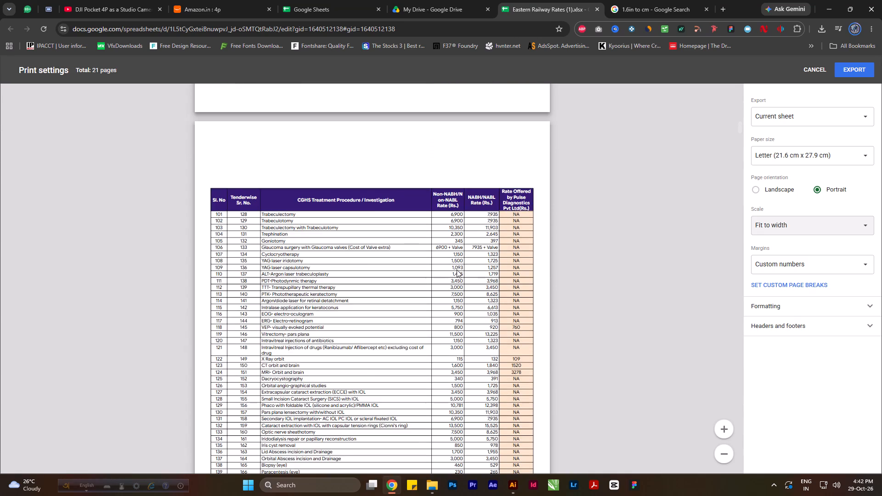
{"action": "scroll", "coordinate": [457, 270], "scroll_direction": "up", "scroll_amount": 1}
{"action": "scroll", "coordinate": [457, 269], "scroll_direction": "down", "scroll_amount": 11}
{"action": "scroll", "coordinate": [461, 259], "scroll_direction": "up", "scroll_amount": 9}
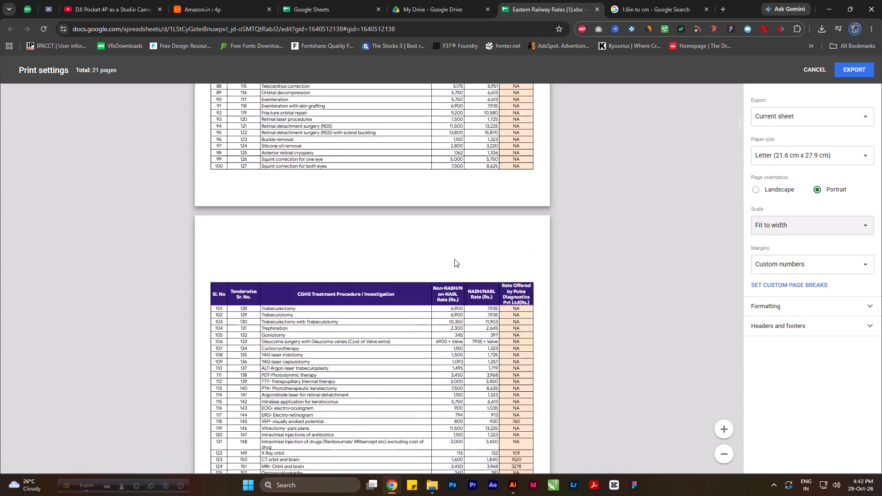
{"action": "scroll", "coordinate": [454, 259], "scroll_direction": "up", "scroll_amount": 17}
{"action": "scroll", "coordinate": [445, 256], "scroll_direction": "down", "scroll_amount": 20}
{"action": "scroll", "coordinate": [445, 256], "scroll_direction": "down", "scroll_amount": 20}
{"action": "scroll", "coordinate": [445, 256], "scroll_direction": "down", "scroll_amount": 20}
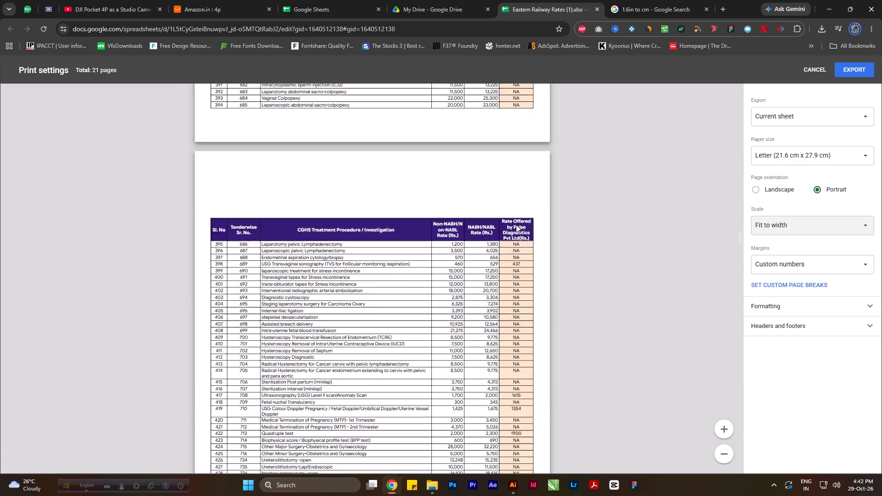
{"action": "scroll", "coordinate": [516, 225], "scroll_direction": "down", "scroll_amount": 6}
Export the sheet as a PDF, save it in Downloads under the suggested name, and open it in Adobe Acrobat.
{"action": "left_click", "coordinate": [855, 68]}
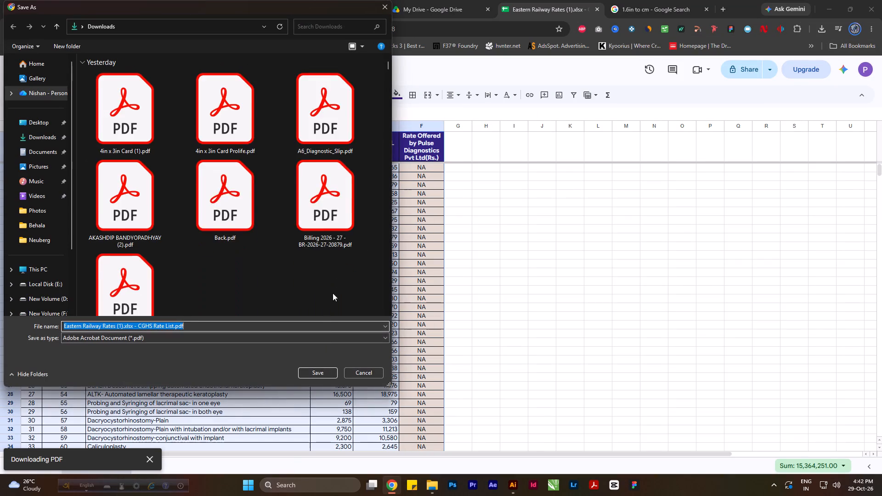
{"action": "left_click", "coordinate": [309, 378]}
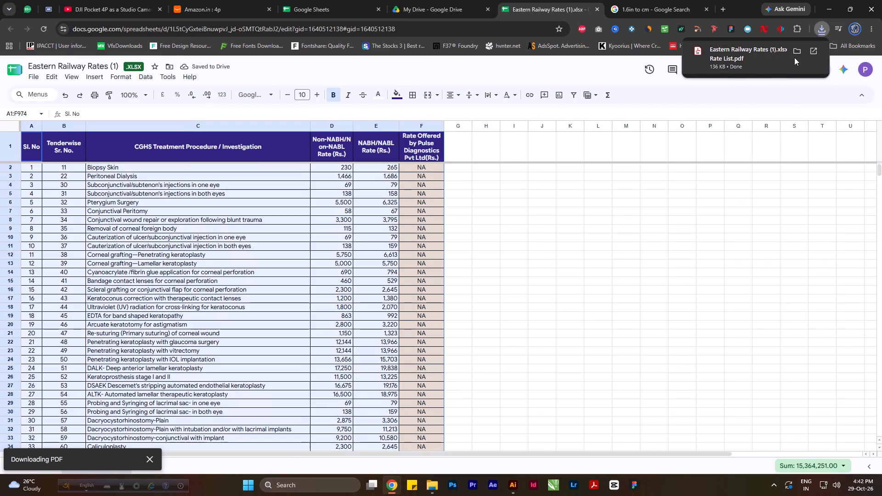
{"action": "left_click", "coordinate": [796, 51]}
Add the letterhead image from Downloads as a file-based page background to the rate list PDF, keeping 100% opacity and scale.
{"action": "scroll", "coordinate": [353, 165], "scroll_direction": "up", "scroll_amount": 2}
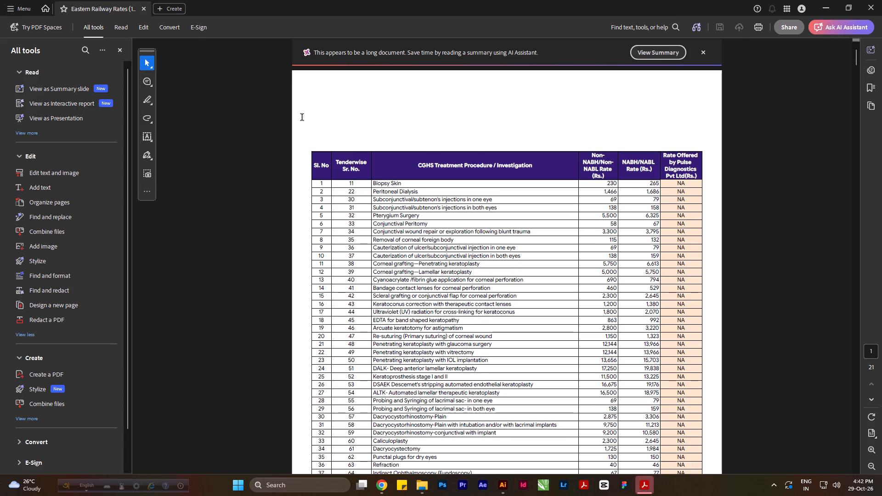
{"action": "left_click", "coordinate": [143, 30]}
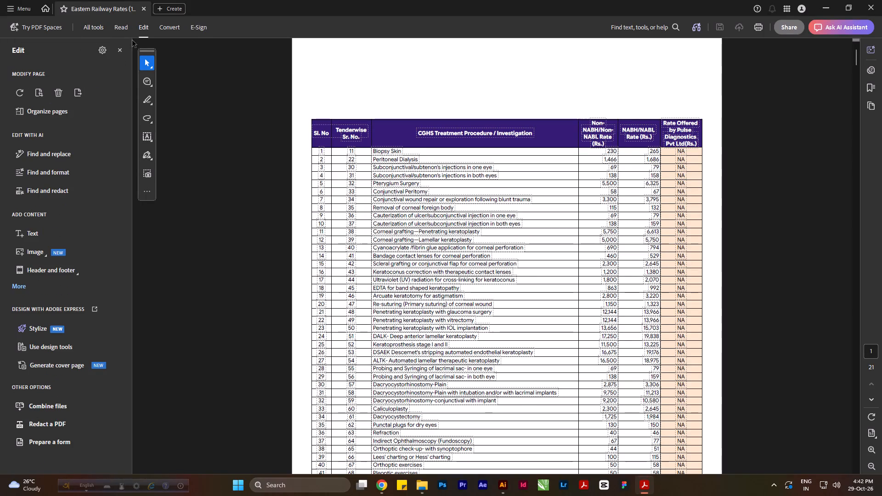
{"action": "scroll", "coordinate": [48, 285], "scroll_direction": "down", "scroll_amount": 2}
{"action": "left_click", "coordinate": [21, 282]}
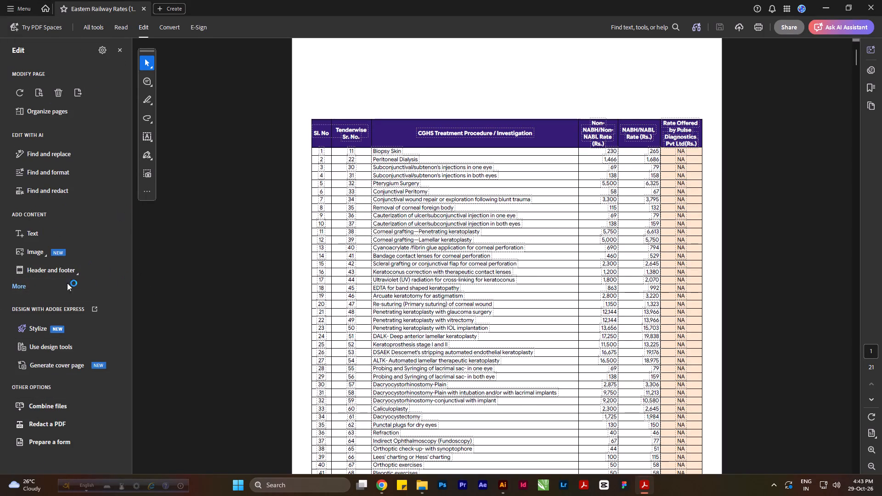
{"action": "left_click", "coordinate": [17, 286]}
{"action": "scroll", "coordinate": [57, 394], "scroll_direction": "down", "scroll_amount": 1}
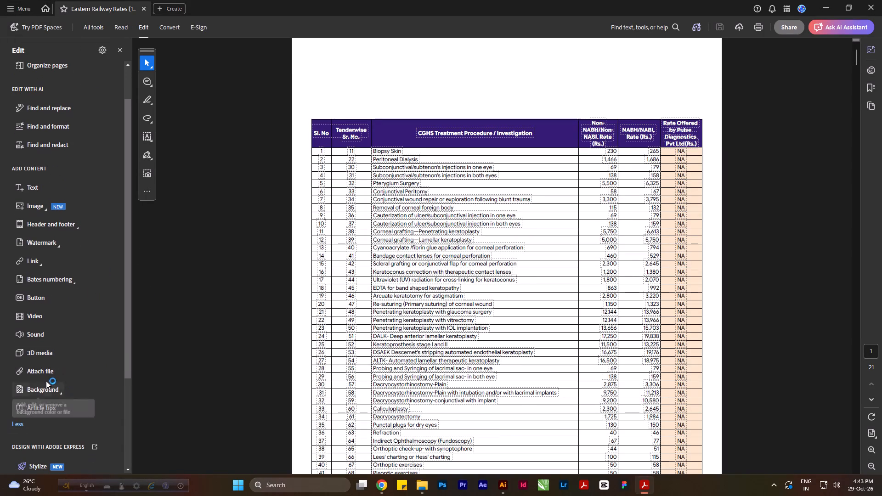
{"action": "left_click", "coordinate": [55, 390]}
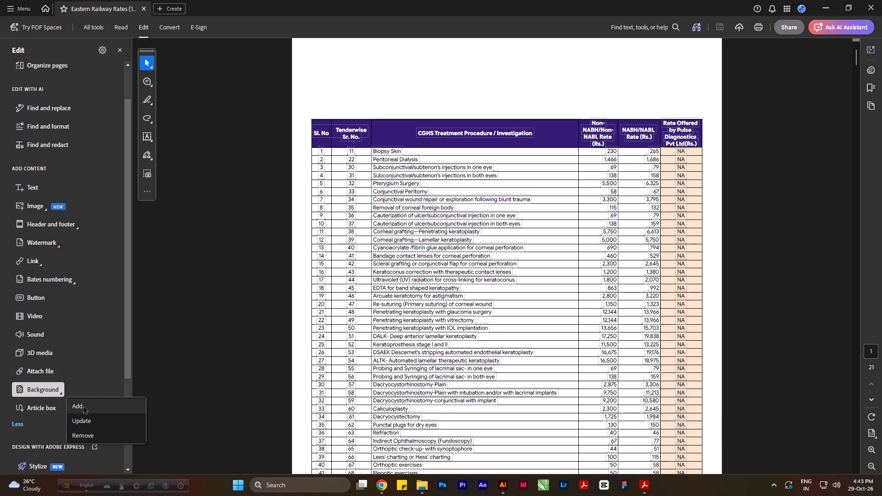
{"action": "left_click", "coordinate": [84, 407]}
{"action": "left_click", "coordinate": [267, 180]}
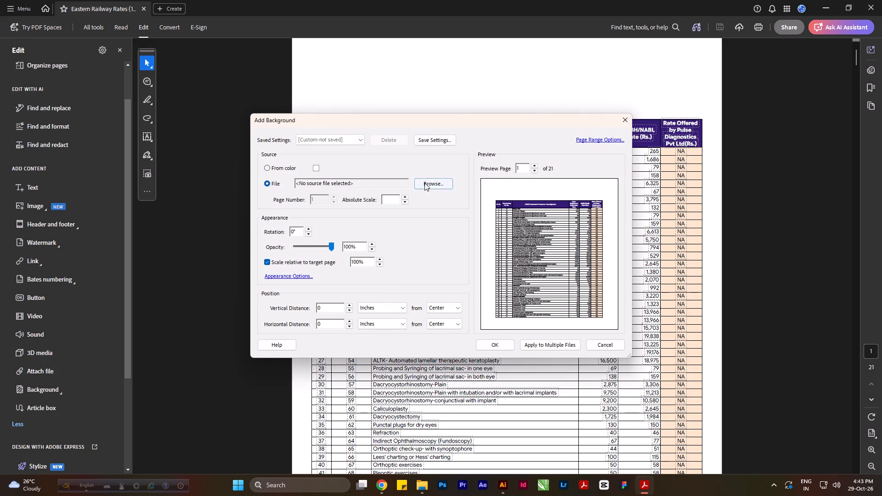
{"action": "left_click", "coordinate": [424, 183]}
{"action": "scroll", "coordinate": [413, 263], "scroll_direction": "up", "scroll_amount": 4}
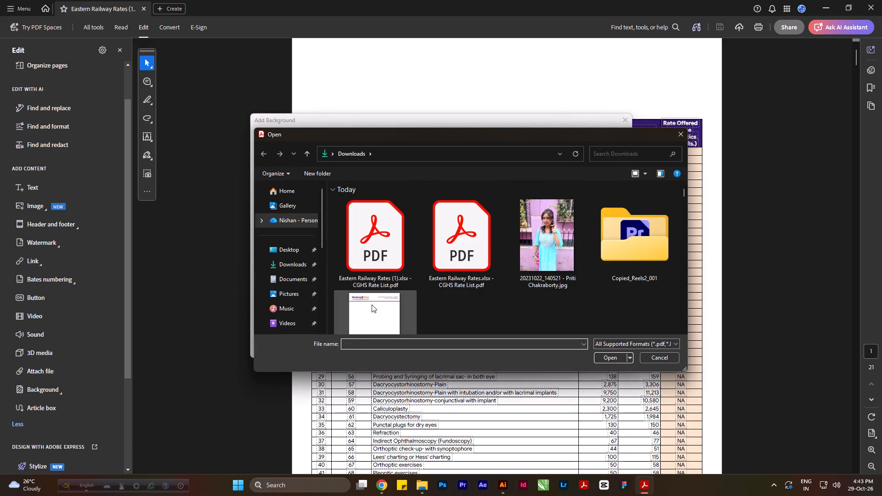
{"action": "left_click", "coordinate": [371, 306]}
{"action": "left_click", "coordinate": [607, 359]}
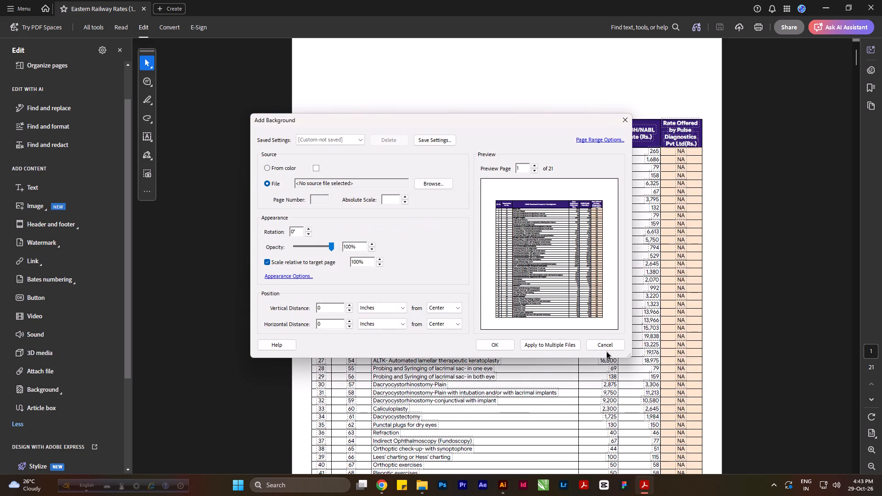
{"action": "left_click", "coordinate": [506, 343]}
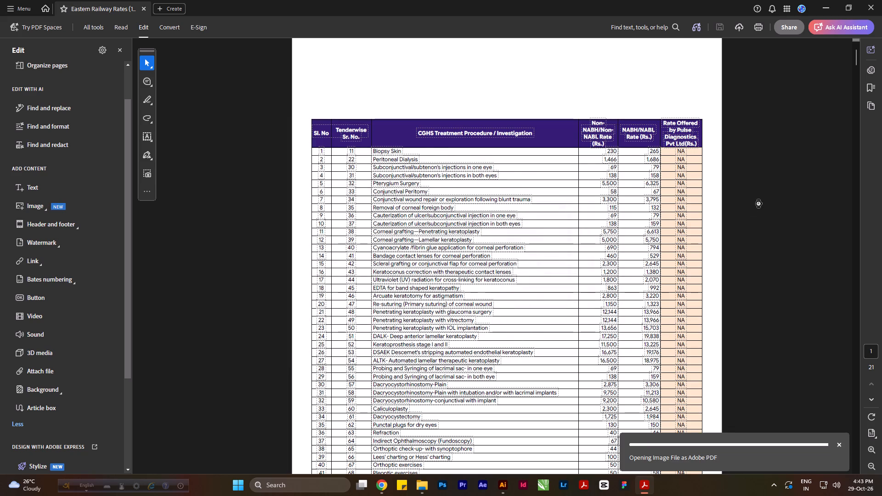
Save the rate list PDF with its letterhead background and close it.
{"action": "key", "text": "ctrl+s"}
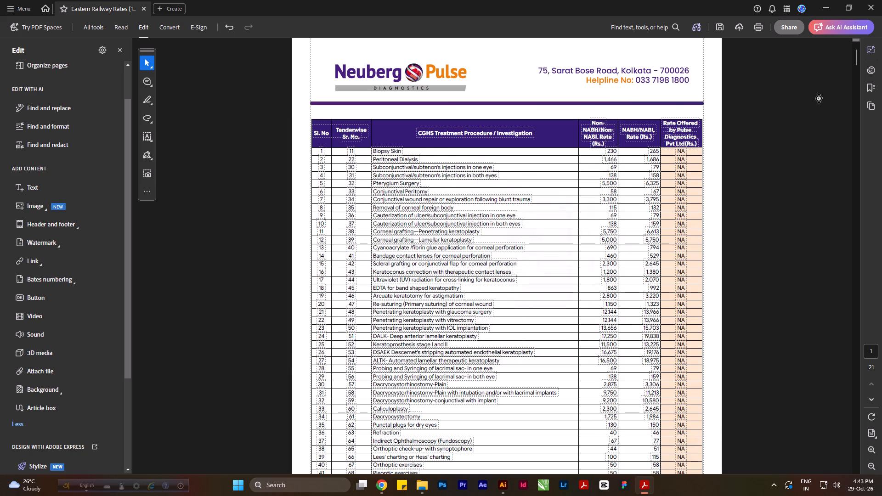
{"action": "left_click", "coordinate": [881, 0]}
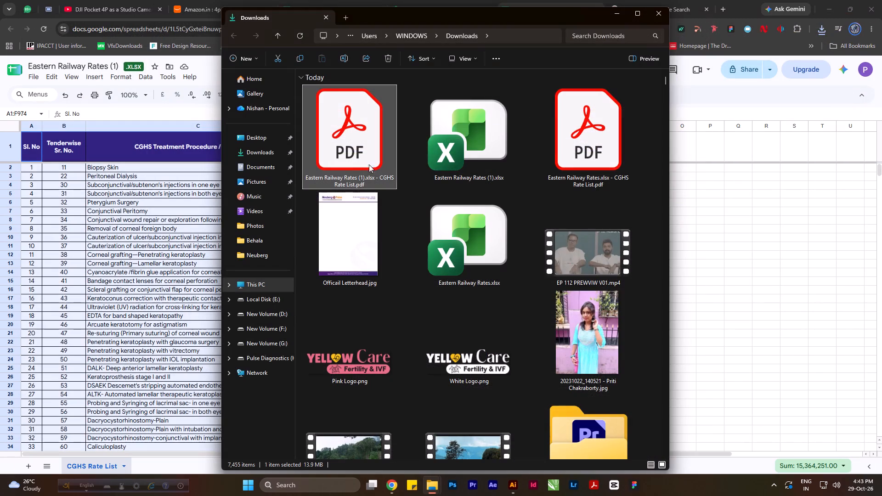
Reopen the saved rate list PDF from Downloads and examine how the letterhead fits the page width and table.
{"action": "key", "text": "ctrl+r"}
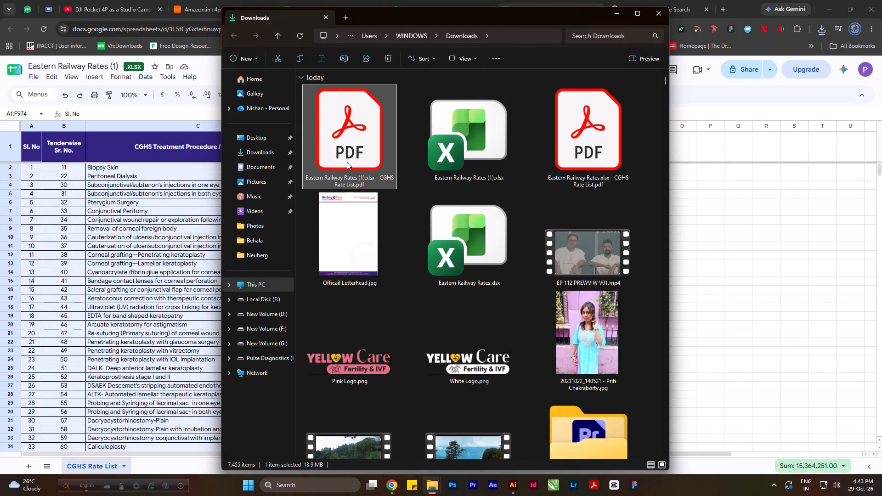
{"action": "double_click", "coordinate": [351, 156]}
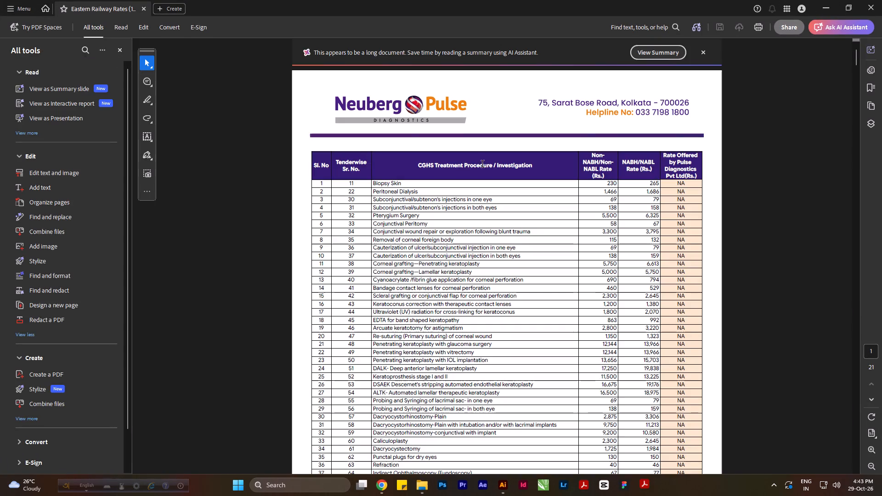
{"action": "left_click", "coordinate": [881, 0]}
{"action": "double_click", "coordinate": [346, 132]}
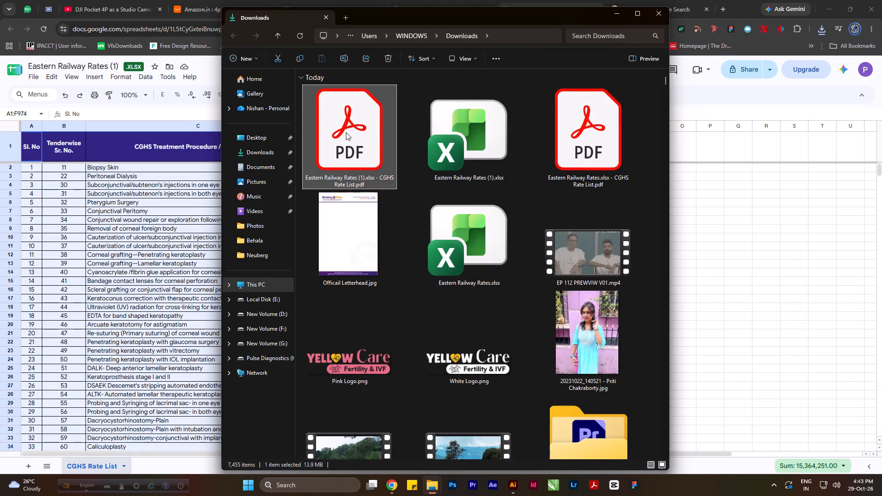
{"action": "left_click", "coordinate": [340, 132]}
{"action": "left_click", "coordinate": [291, 122]}
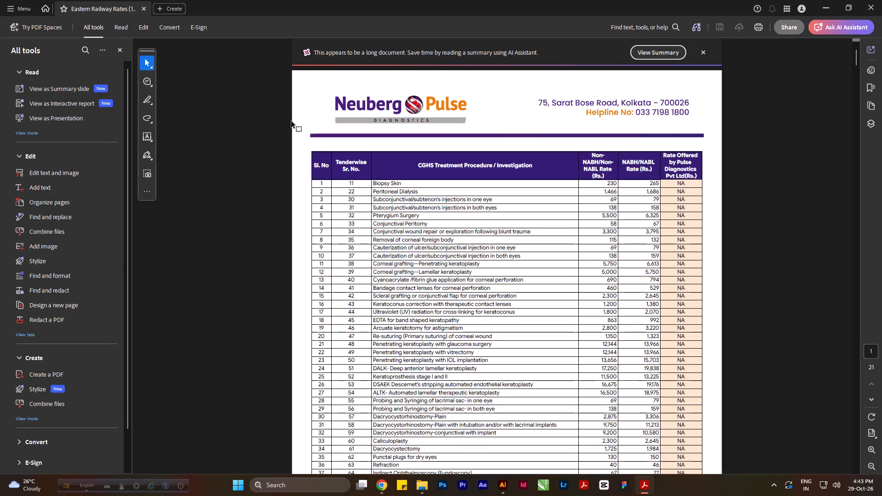
{"action": "scroll", "coordinate": [650, 121], "scroll_direction": "down", "scroll_amount": 12}
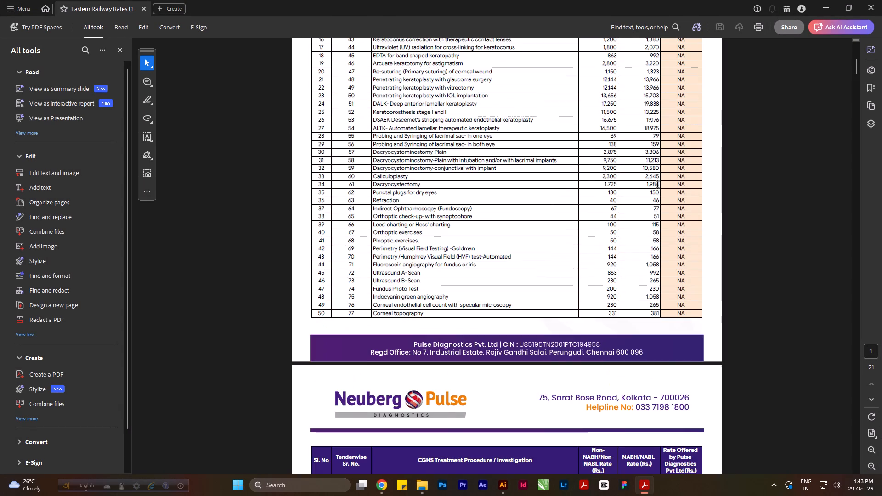
{"action": "scroll", "coordinate": [658, 185], "scroll_direction": "up", "scroll_amount": 4}
{"action": "left_click", "coordinate": [881, 0]}
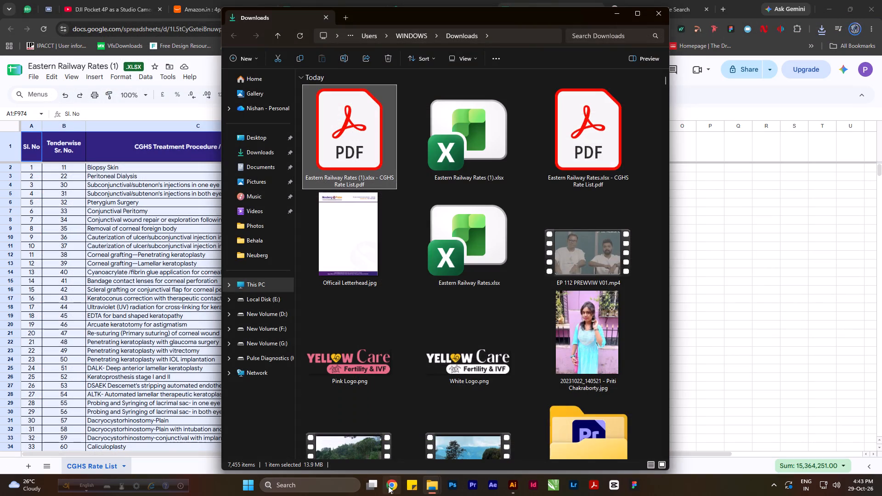
Return to the rate list sheet in Chrome and set the print paper size to A4 (21.0 cm x 29.7 cm).
{"action": "left_click", "coordinate": [388, 486]}
{"action": "left_click", "coordinate": [31, 77]}
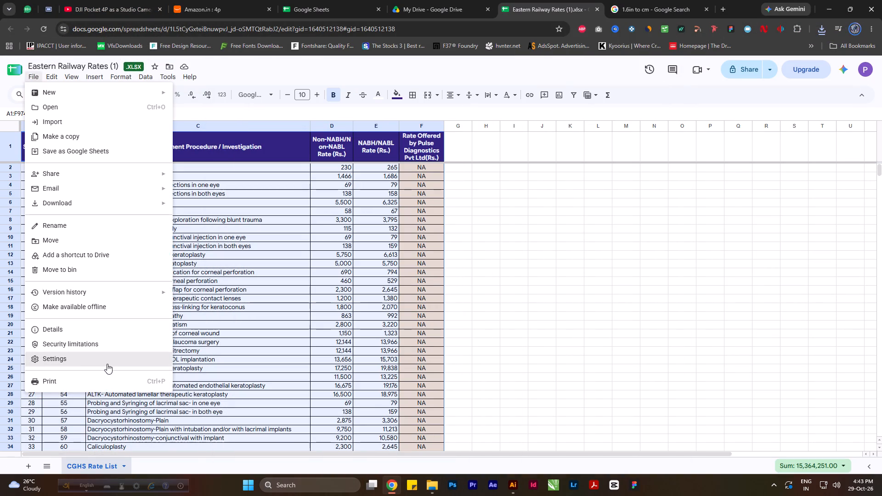
{"action": "left_click", "coordinate": [93, 376]}
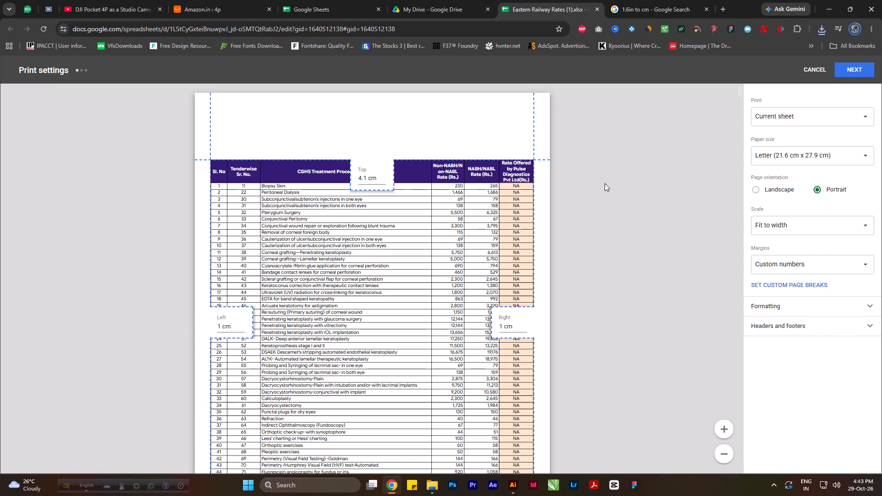
{"action": "left_click", "coordinate": [837, 159]}
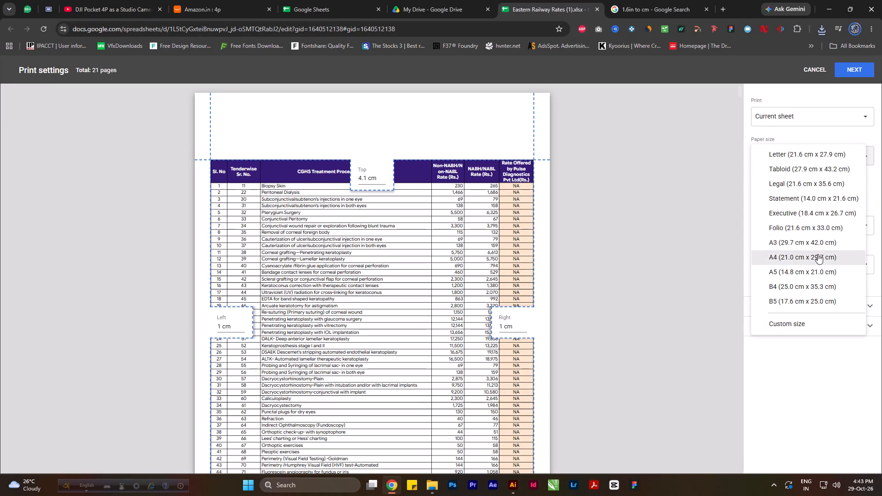
{"action": "left_click", "coordinate": [818, 254]}
{"action": "scroll", "coordinate": [379, 199], "scroll_direction": "down", "scroll_amount": 4}
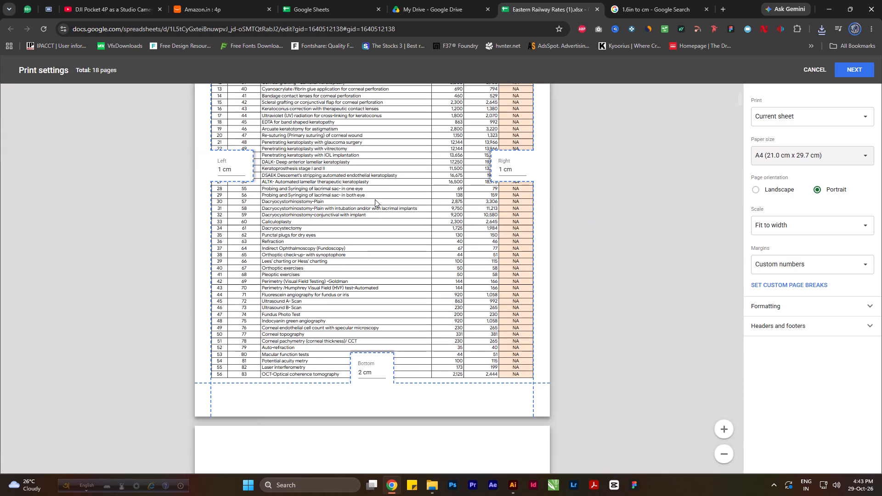
{"action": "scroll", "coordinate": [461, 197], "scroll_direction": "up", "scroll_amount": 5}
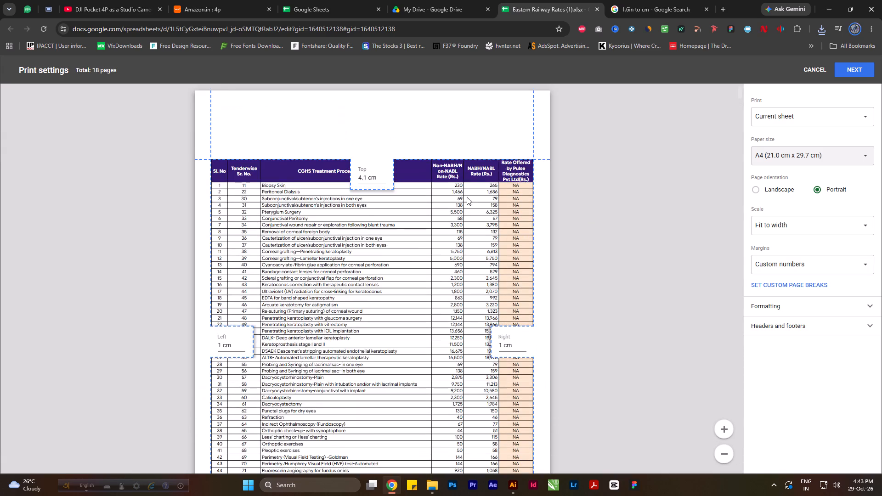
{"action": "scroll", "coordinate": [473, 197], "scroll_direction": "down", "scroll_amount": 7}
Export the sheet as a PDF, replacing "Eastern Railway Rates (1).xlsx - CGHS Rate List.pdf" in Downloads, and open it in Acrobat.
{"action": "left_click", "coordinate": [845, 67]}
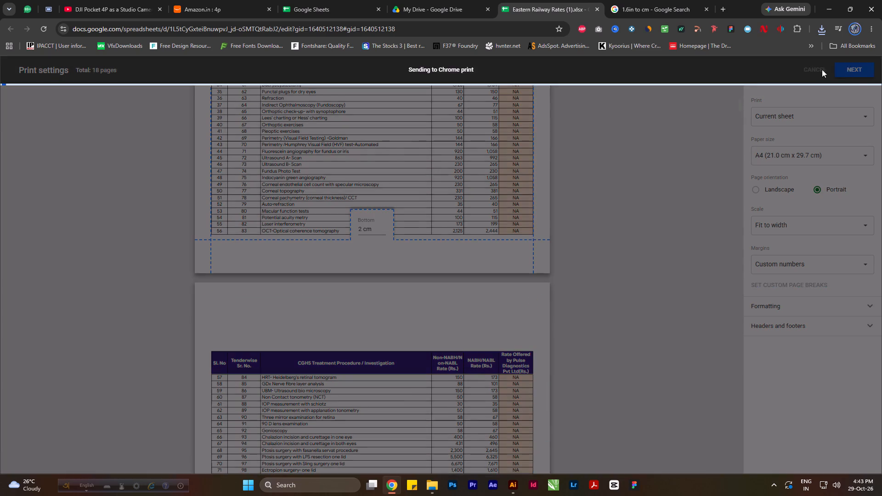
{"action": "left_click", "coordinate": [680, 410]}
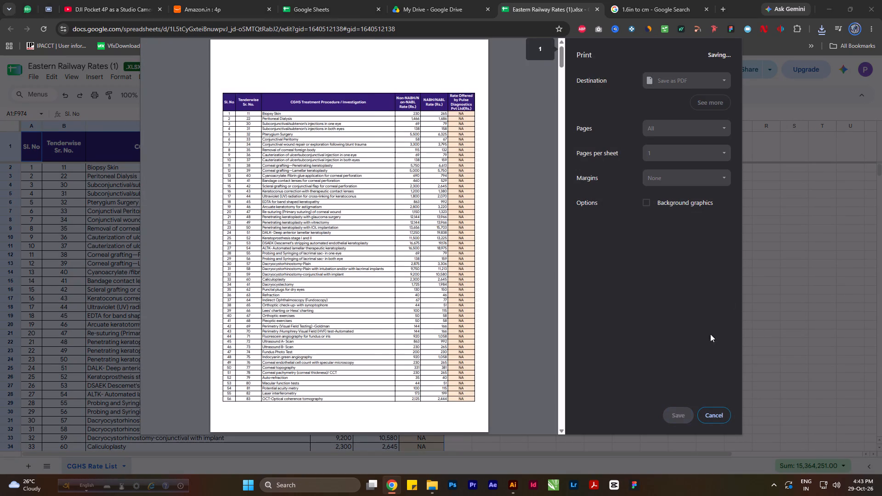
{"action": "left_click", "coordinate": [118, 102]}
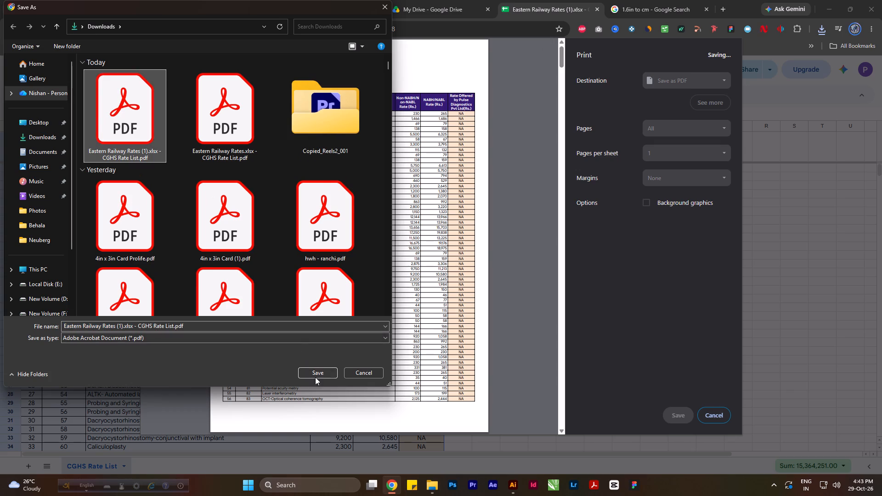
{"action": "left_click", "coordinate": [316, 374]}
{"action": "left_click", "coordinate": [481, 242]}
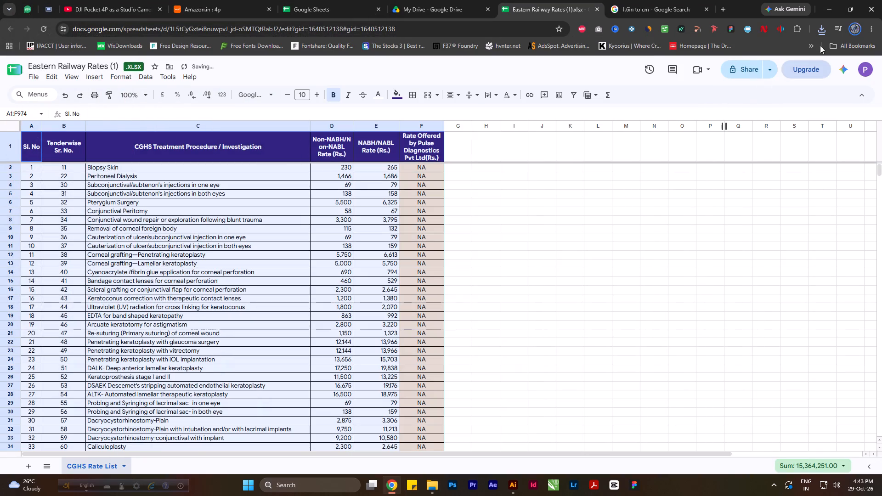
{"action": "left_click", "coordinate": [823, 28]}
{"action": "left_click", "coordinate": [786, 68]}
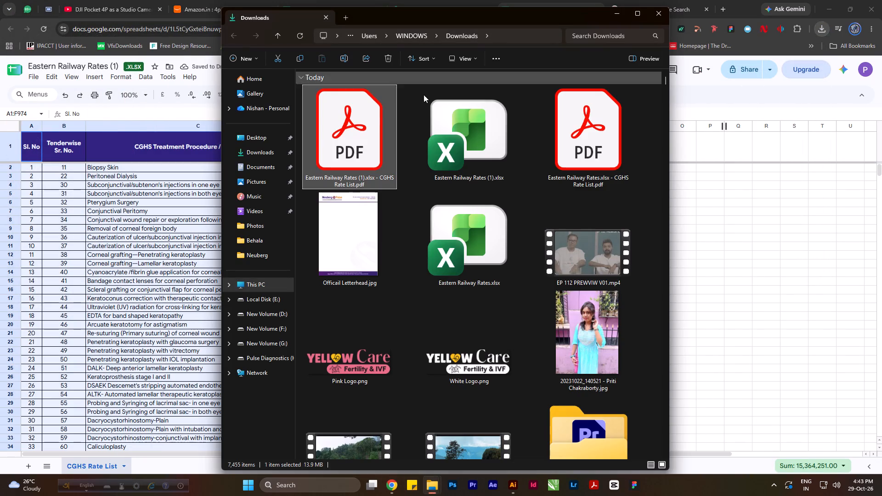
{"action": "double_click", "coordinate": [351, 115]}
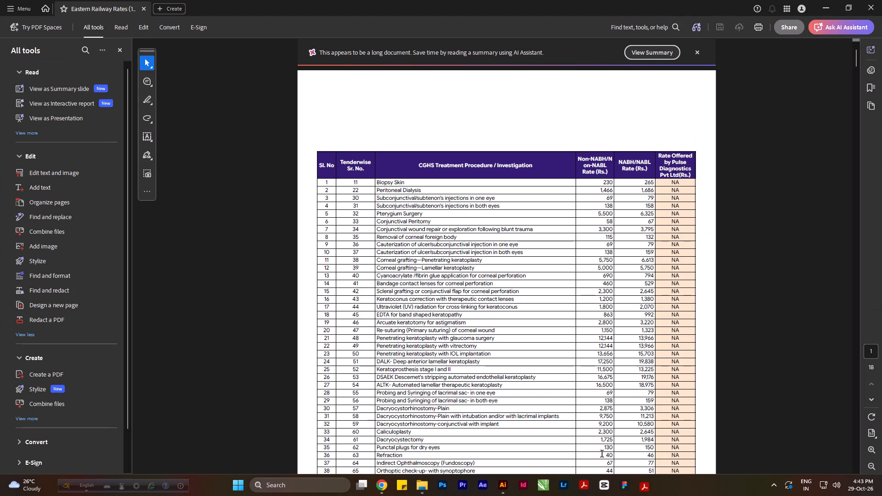
Add Officail Letterhead.jpg from Downloads as a file-based page background to the PDF, keeping 100% opacity and scale.
{"action": "left_click", "coordinate": [151, 28]}
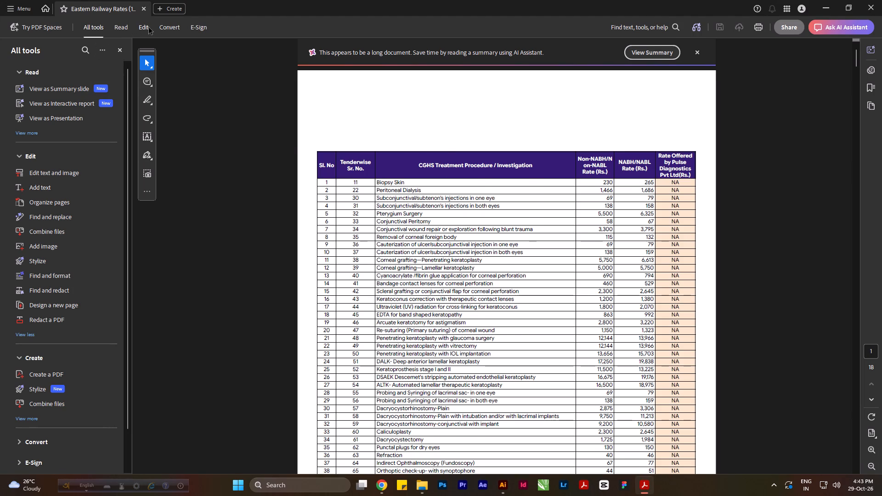
{"action": "left_click", "coordinate": [17, 287]}
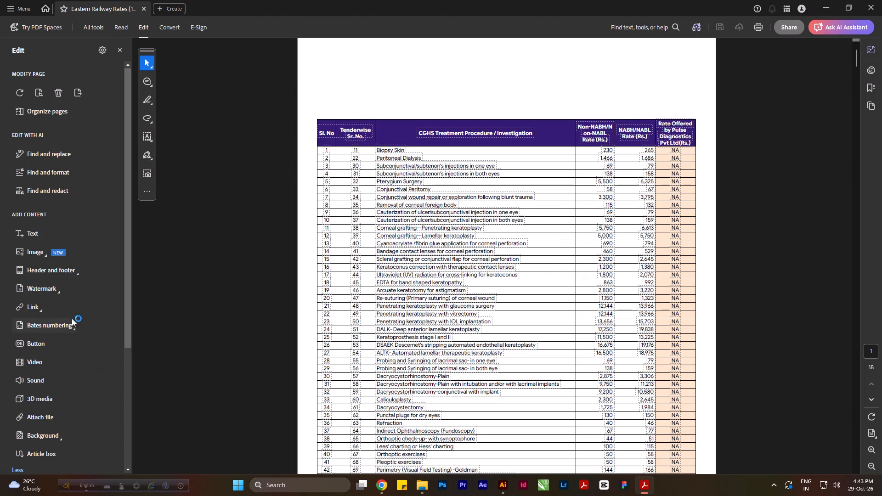
{"action": "scroll", "coordinate": [61, 357], "scroll_direction": "down", "scroll_amount": 2}
{"action": "left_click", "coordinate": [37, 349]}
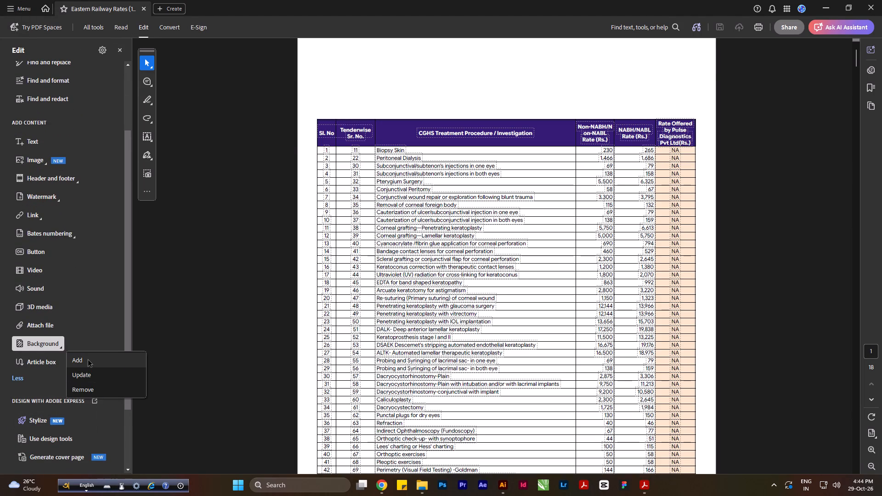
{"action": "left_click", "coordinate": [88, 360]}
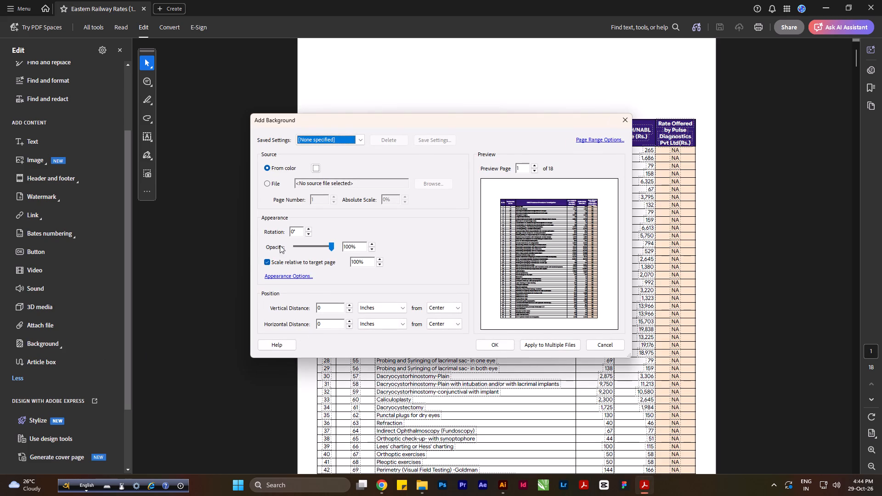
{"action": "left_click", "coordinate": [270, 184]}
{"action": "left_click", "coordinate": [443, 184]}
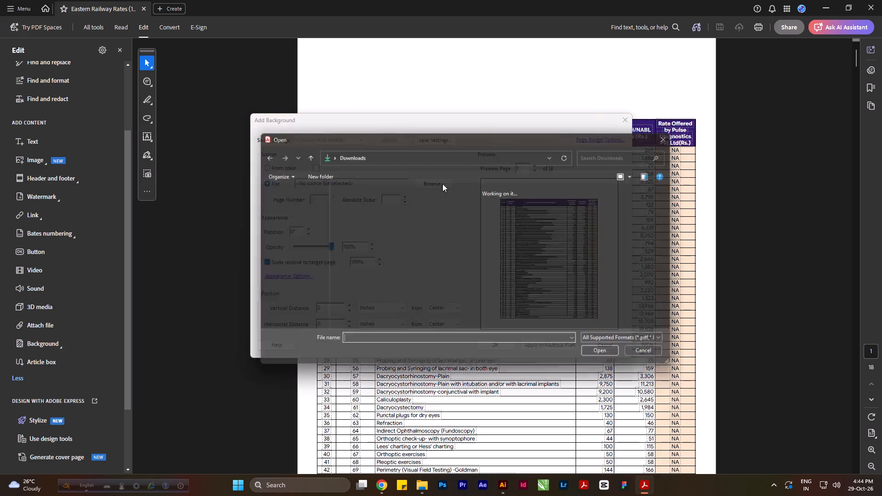
{"action": "left_click", "coordinate": [364, 304]}
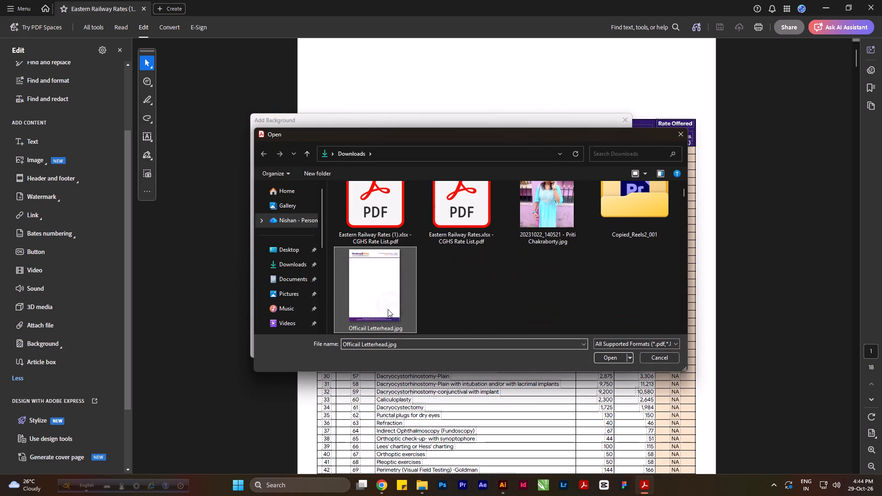
{"action": "left_click", "coordinate": [596, 357]}
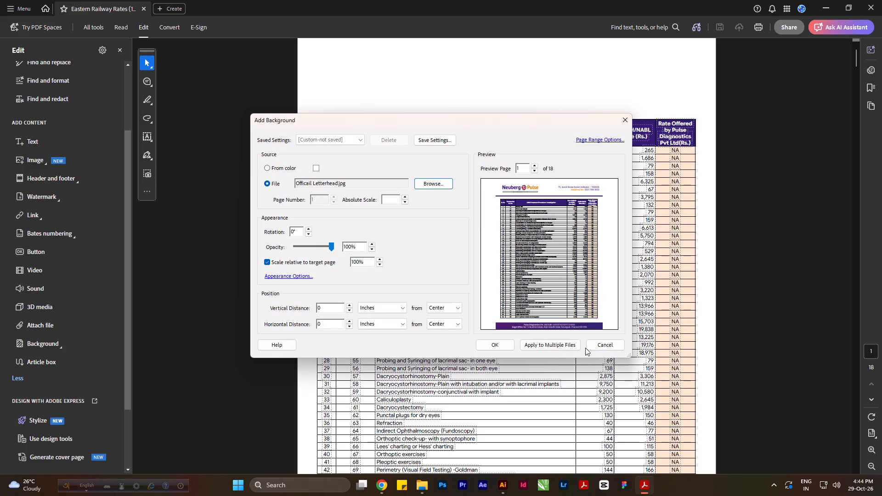
{"action": "left_click", "coordinate": [488, 340]}
{"action": "left_click", "coordinate": [492, 343]}
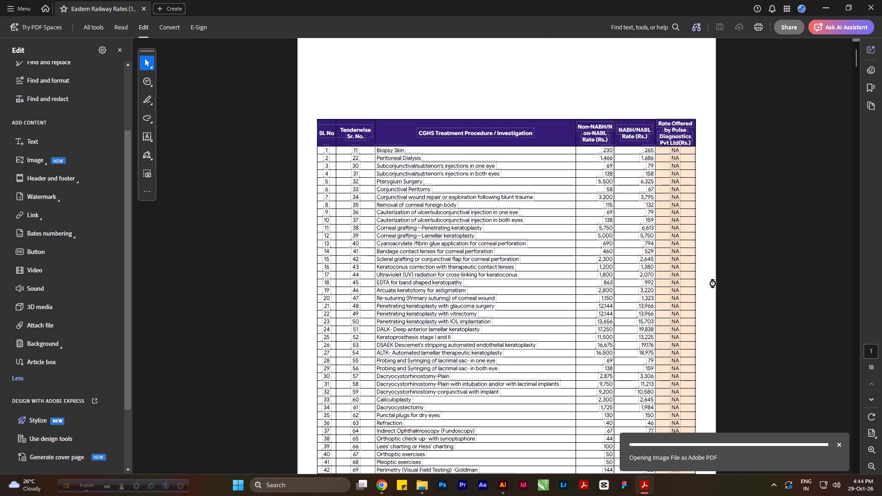
{"action": "left_click", "coordinate": [768, 190]}
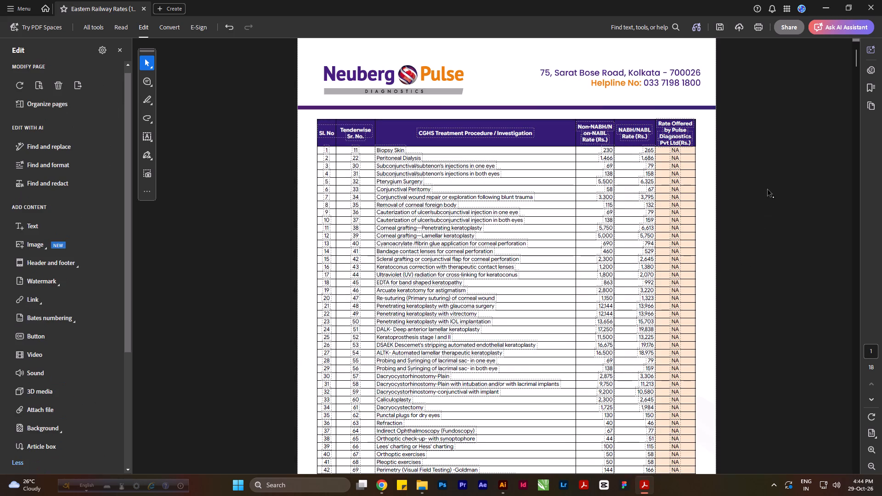
Save the A4 rate list PDF with its letterhead background and close it.
{"action": "key", "text": "ctrl+s"}
{"action": "key", "text": "ctrl+s"}
{"action": "left_click", "coordinate": [881, 0]}
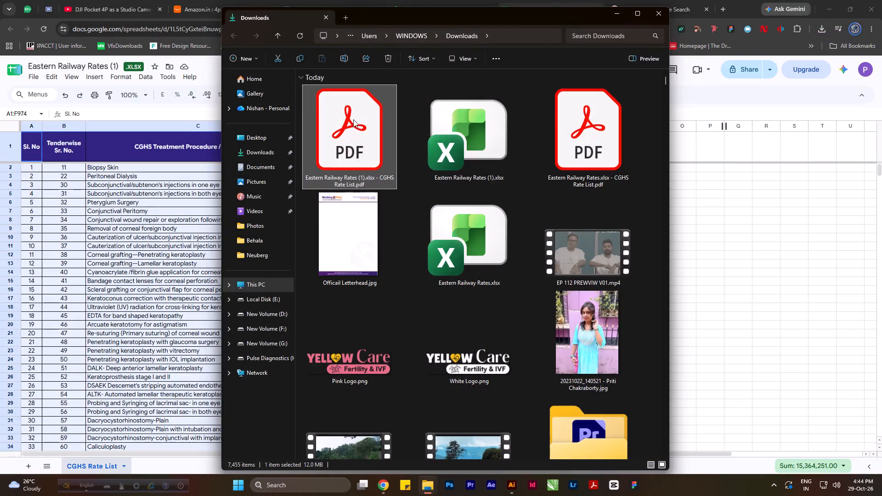
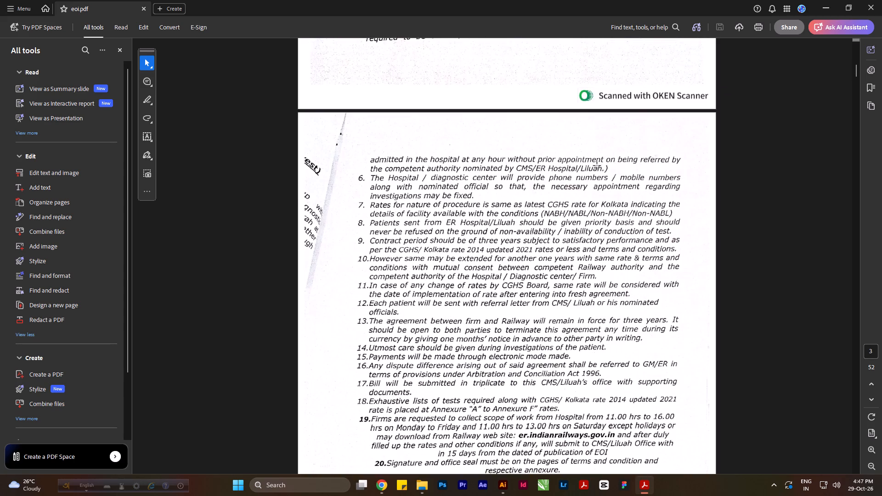
Examine the terms, eligibility criteria and signature page of eoi.pdf, marking out the OKEN Scanner watermark area at the page's foot.
{"action": "scroll", "coordinate": [597, 166], "scroll_direction": "down", "scroll_amount": 12}
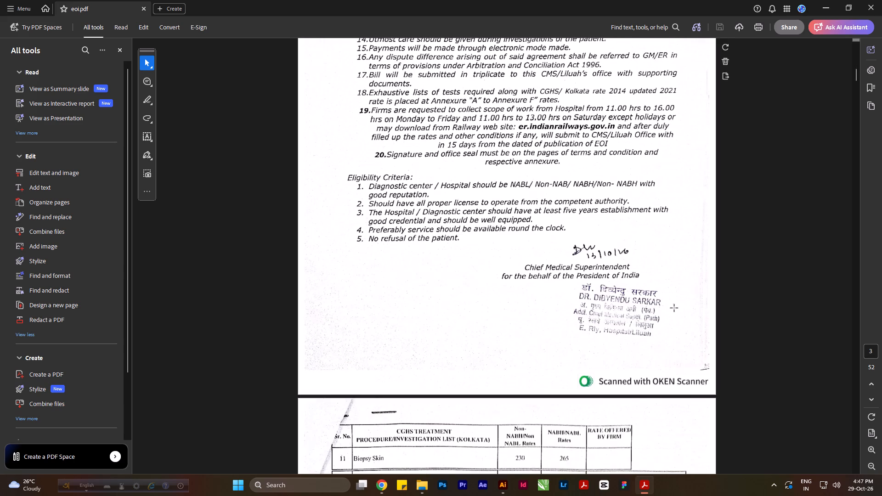
{"action": "left_click_drag", "start_coordinate": [577, 371], "coordinate": [717, 395]}
{"action": "left_click_drag", "start_coordinate": [571, 366], "coordinate": [707, 411]}
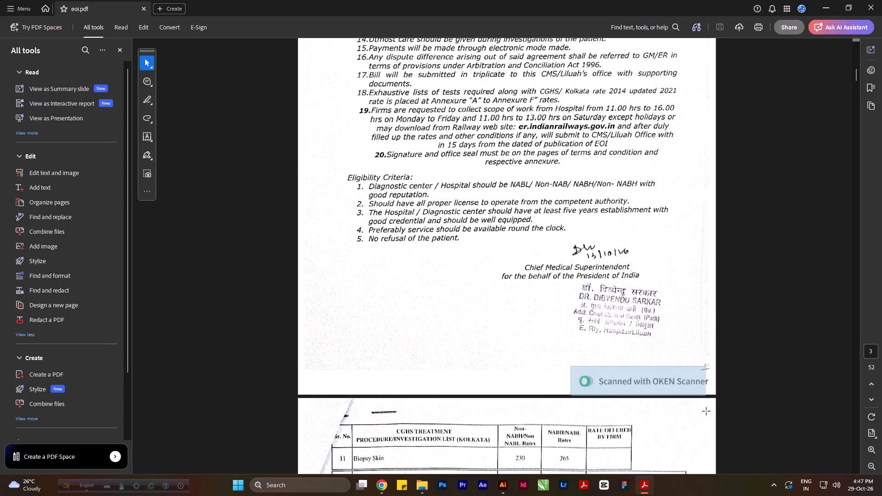
{"action": "left_click_drag", "start_coordinate": [707, 411], "coordinate": [724, 402]}
{"action": "scroll", "coordinate": [666, 331], "scroll_direction": "up", "scroll_amount": 5}
{"action": "scroll", "coordinate": [430, 163], "scroll_direction": "up", "scroll_amount": 13}
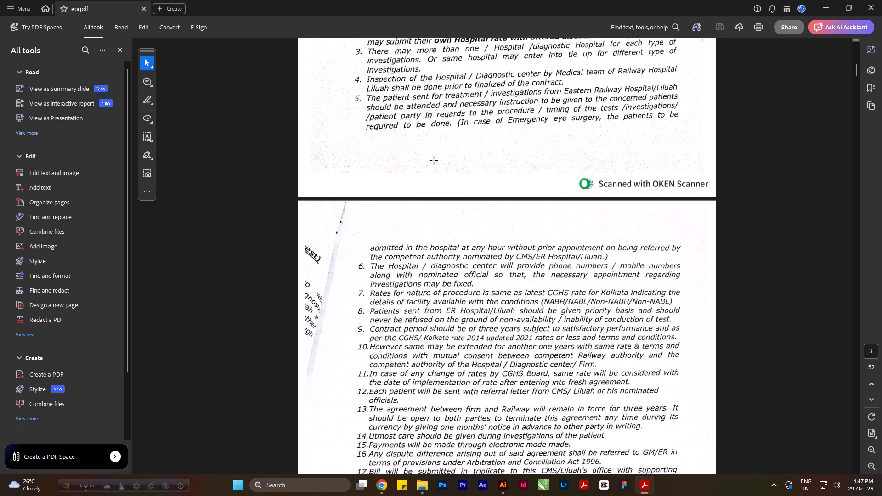
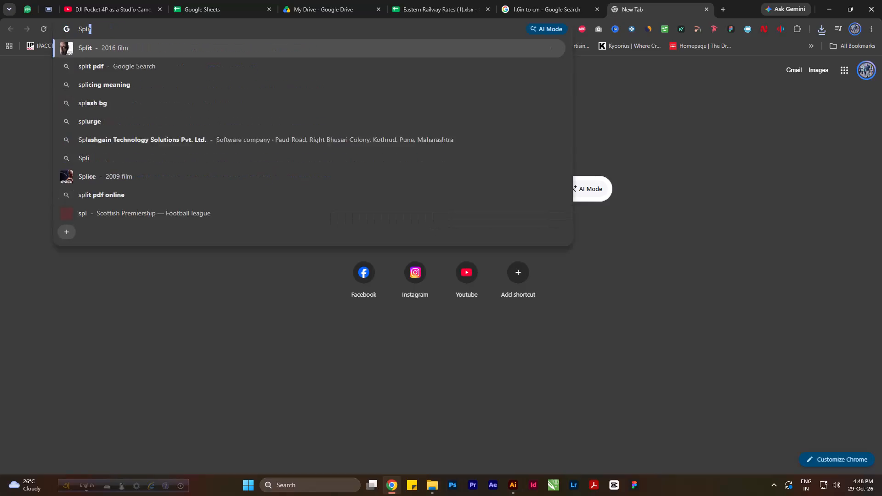
Search the web for "split pdf", open iLovePDF's Split PDF tool and load eoi.pdf from Downloads.
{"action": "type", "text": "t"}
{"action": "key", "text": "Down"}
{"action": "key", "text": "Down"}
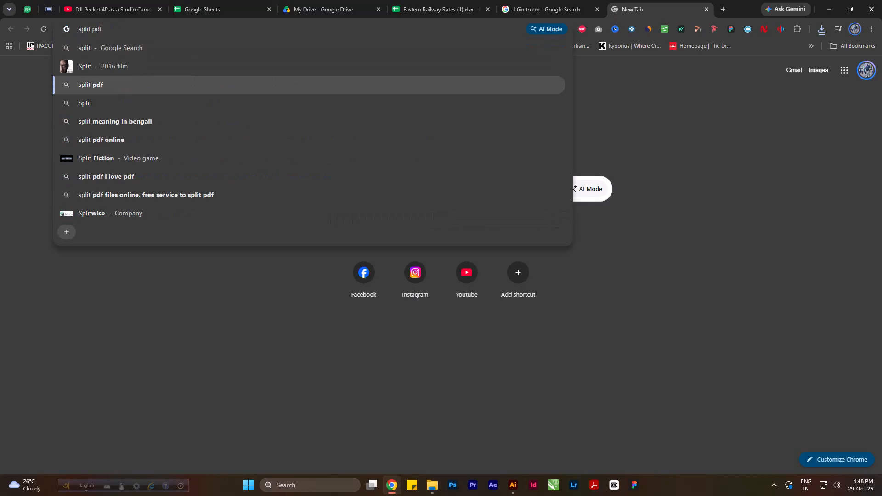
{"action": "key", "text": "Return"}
{"action": "left_click", "coordinate": [257, 161]}
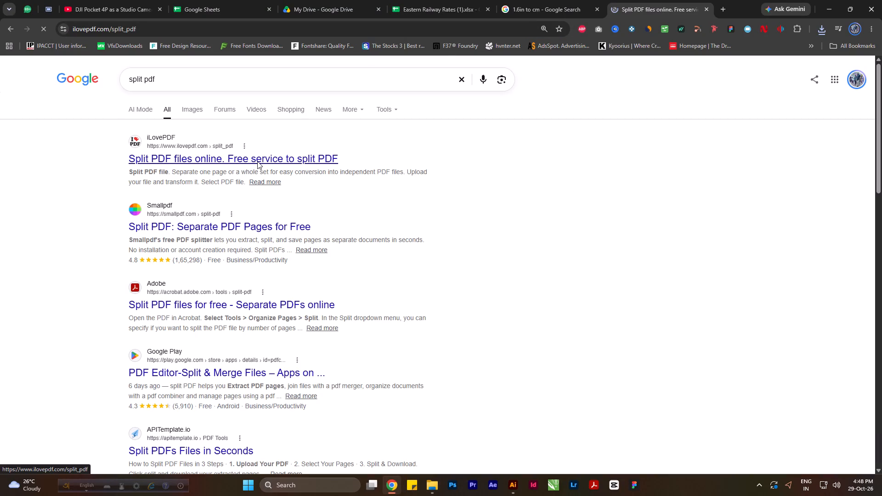
{"action": "left_click", "coordinate": [429, 206]}
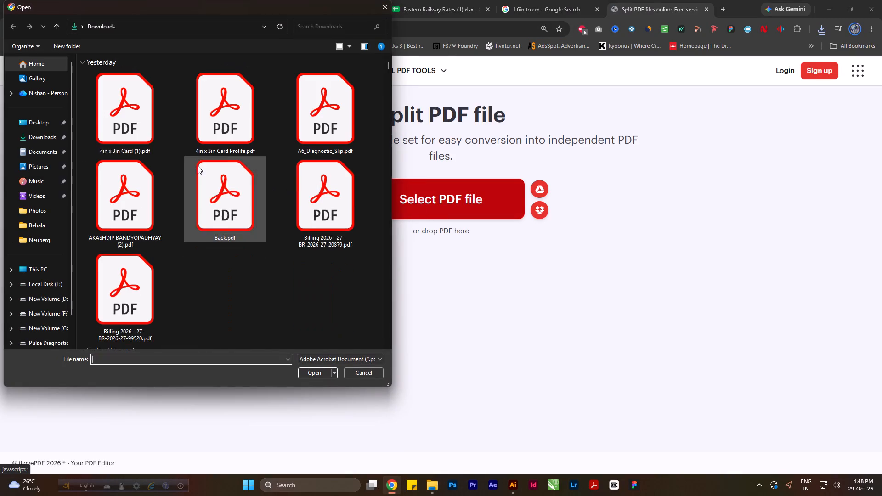
{"action": "scroll", "coordinate": [138, 121], "scroll_direction": "up", "scroll_amount": 5}
{"action": "double_click", "coordinate": [137, 121]}
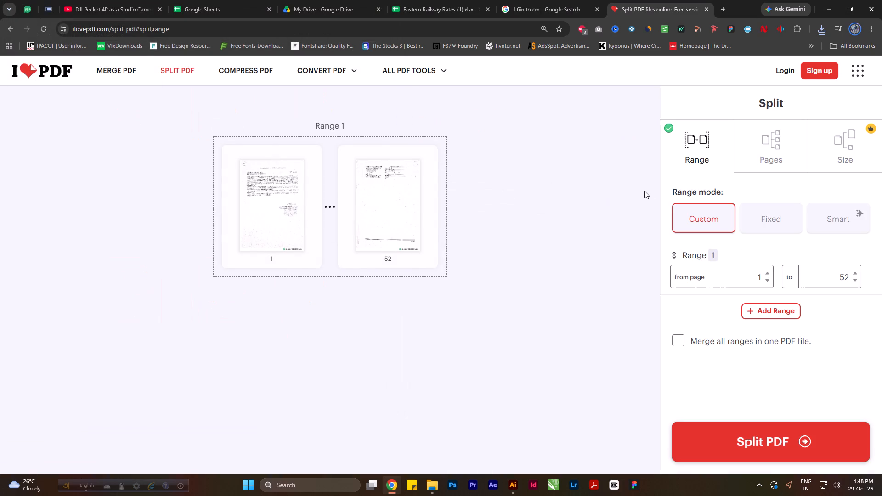
Split out pages 1 to 3 of the document and save them as eoi-1-3.pdf in Downloads.
{"action": "left_click", "coordinate": [724, 280]}
{"action": "key", "text": "Tab"}
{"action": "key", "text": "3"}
{"action": "left_click", "coordinate": [790, 441]}
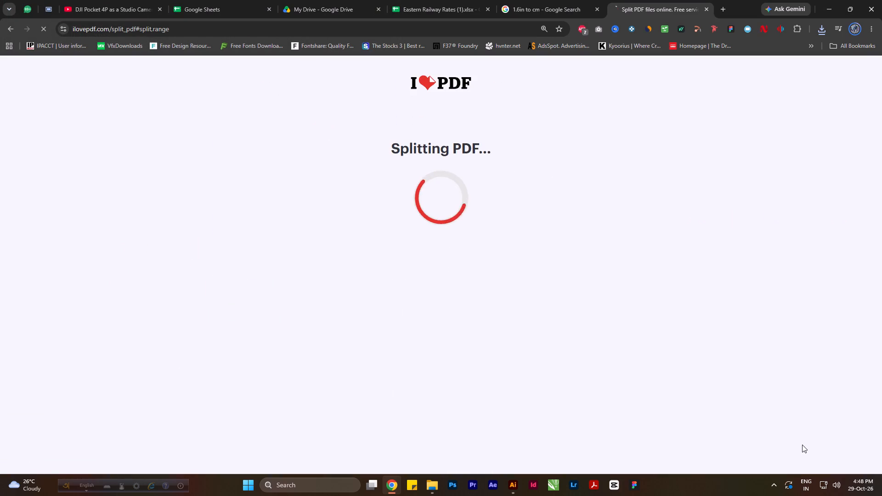
{"action": "left_click", "coordinate": [468, 156]}
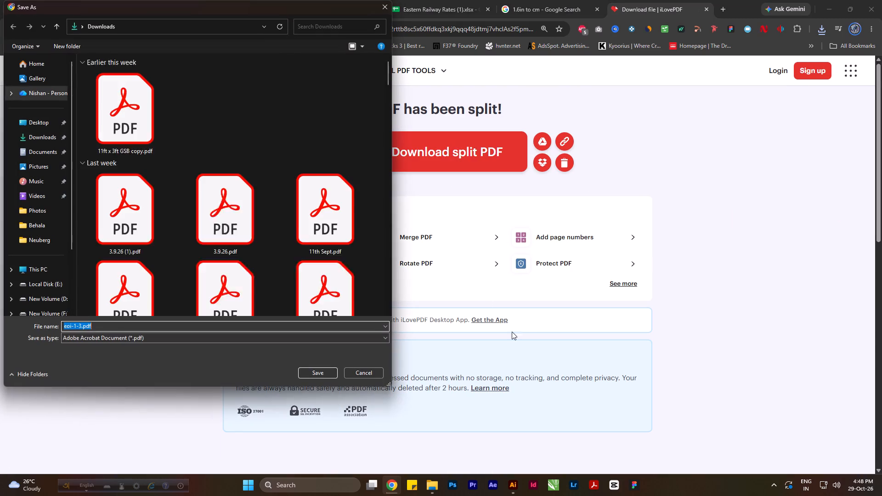
{"action": "left_click", "coordinate": [303, 374]}
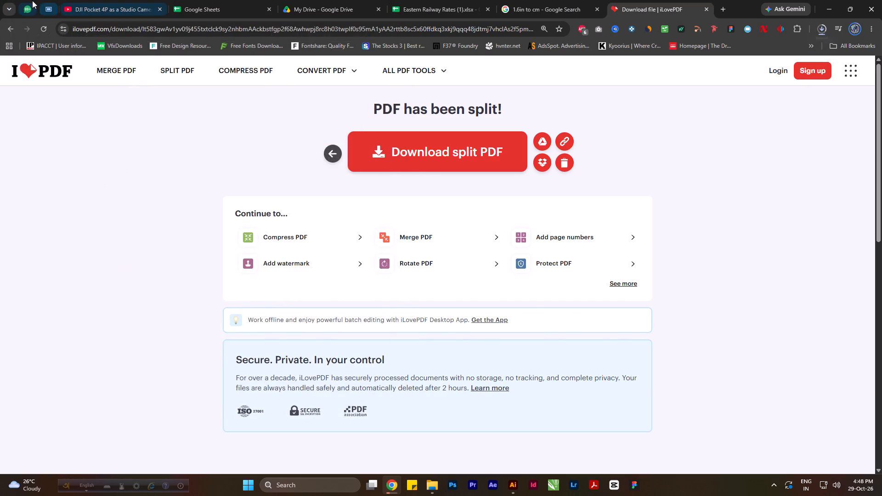